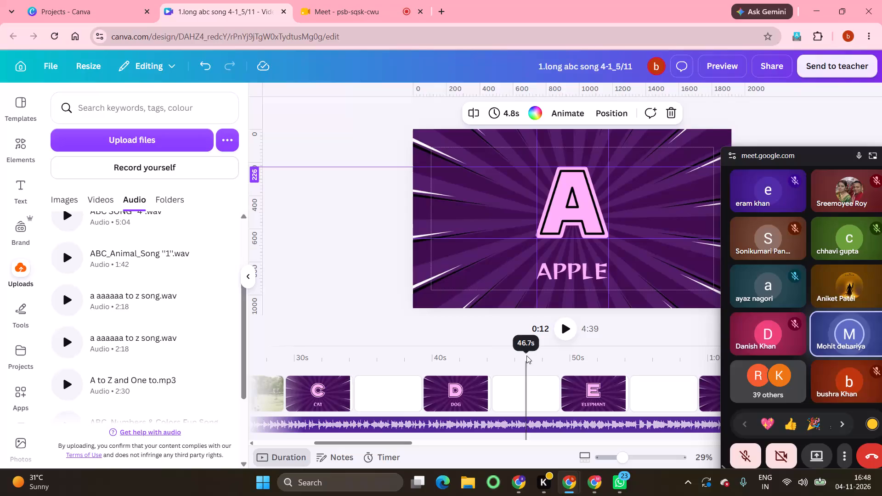
pyautogui.hscroll(4, 386, 393)
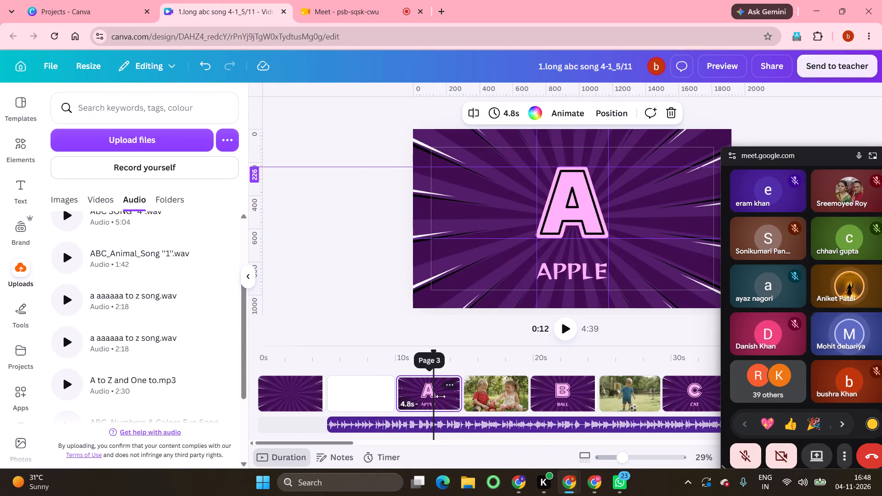
pyautogui.hscroll(-5, 562, 384)
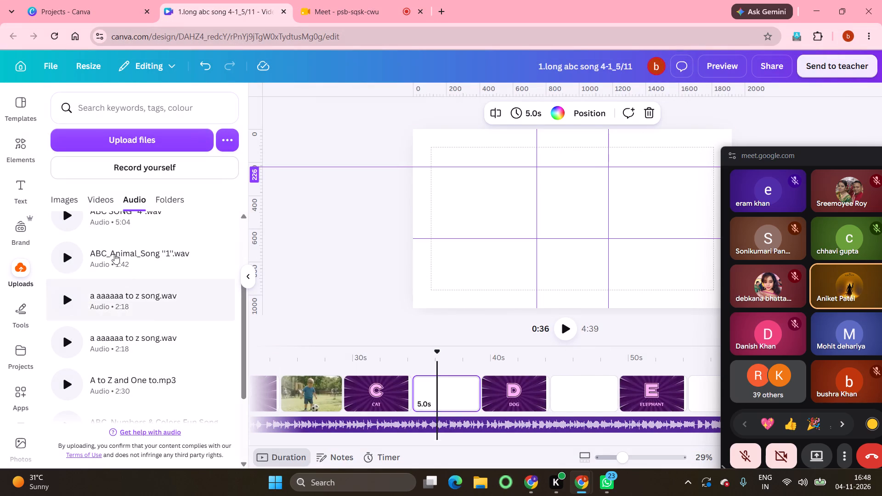
pyautogui.click(20, 142)
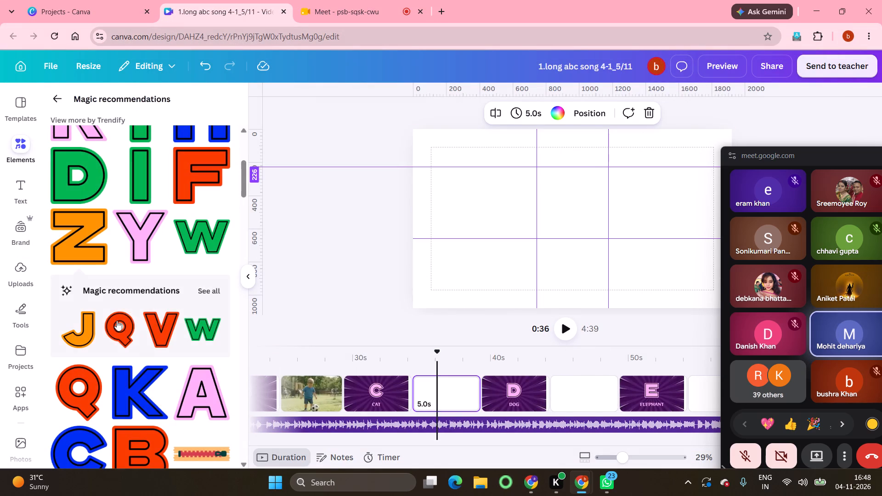
pyautogui.click(56, 101)
pyautogui.click(56, 101)
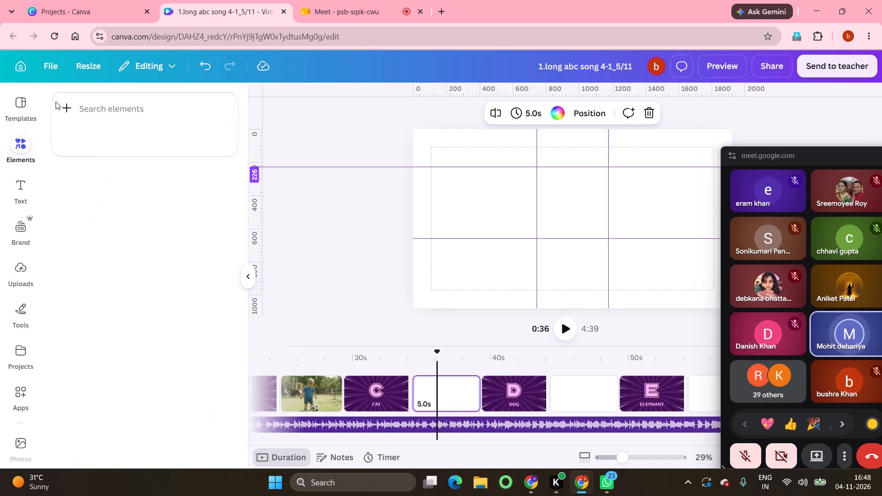
pyautogui.click(133, 341)
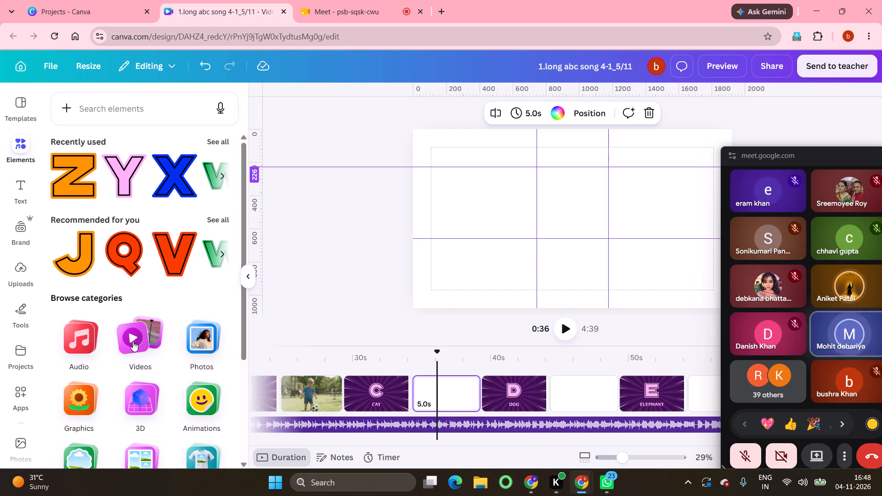
pyautogui.click(96, 132)
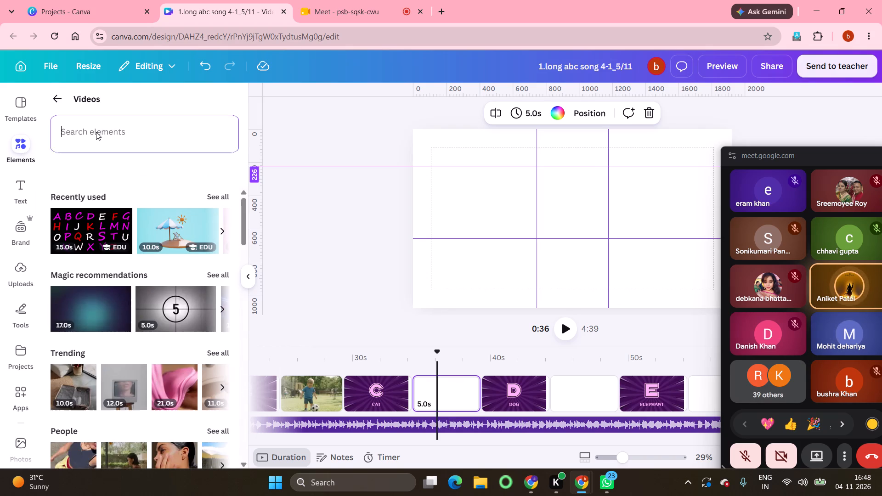
pyautogui.write('CAT')
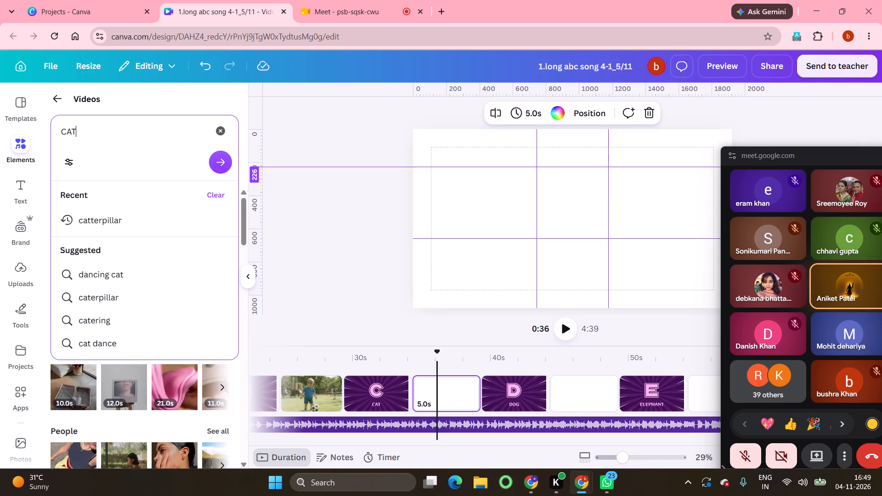
pyautogui.click(218, 163)
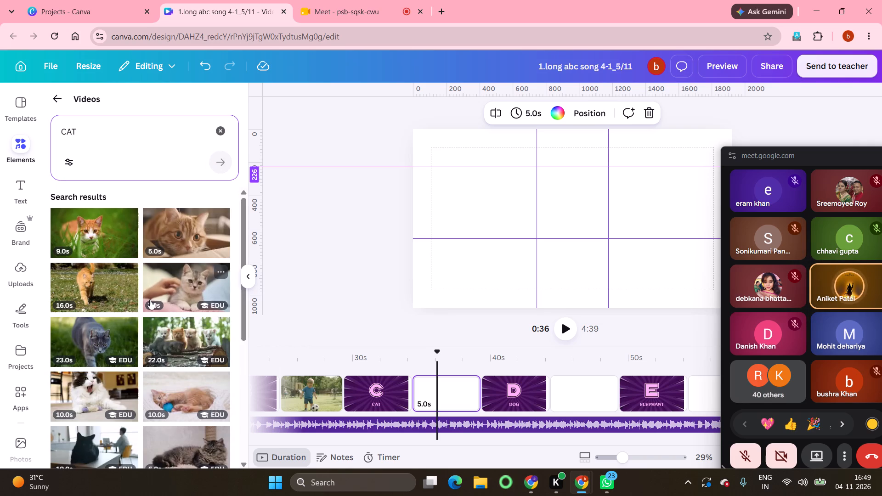
pyautogui.click(191, 289)
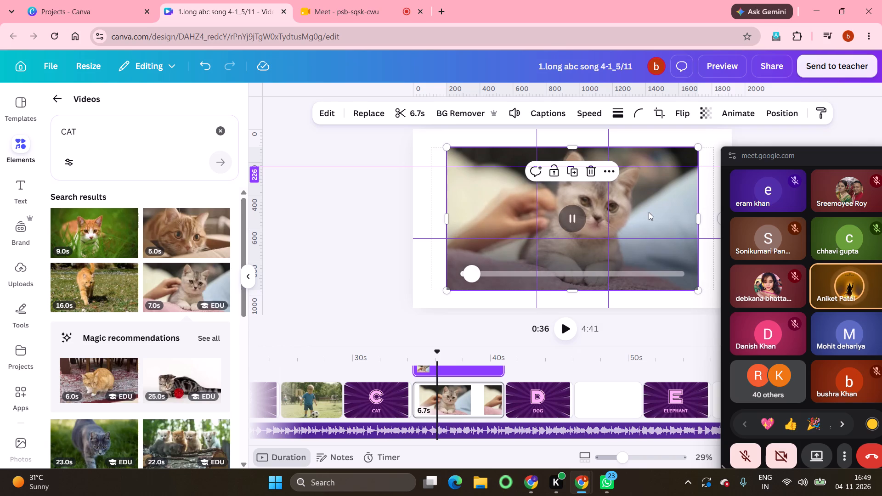
pyautogui.rightClick(649, 212)
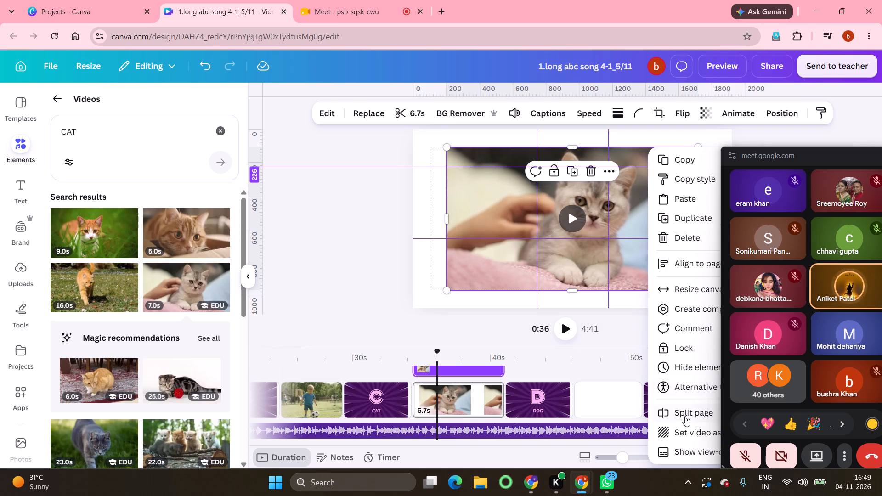
pyautogui.click(689, 428)
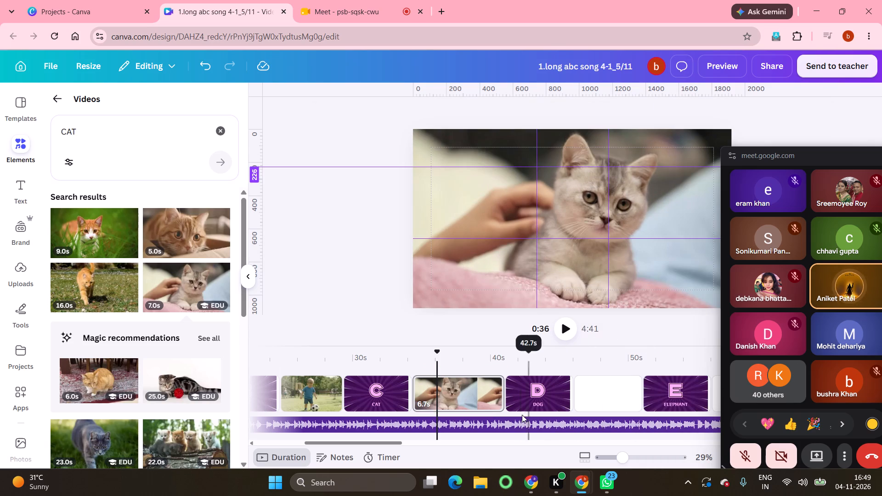
# Shorten the kitten video page to 4.8 s in the timeline.
pyautogui.moveTo(495, 395); pyautogui.dragTo(477, 392)
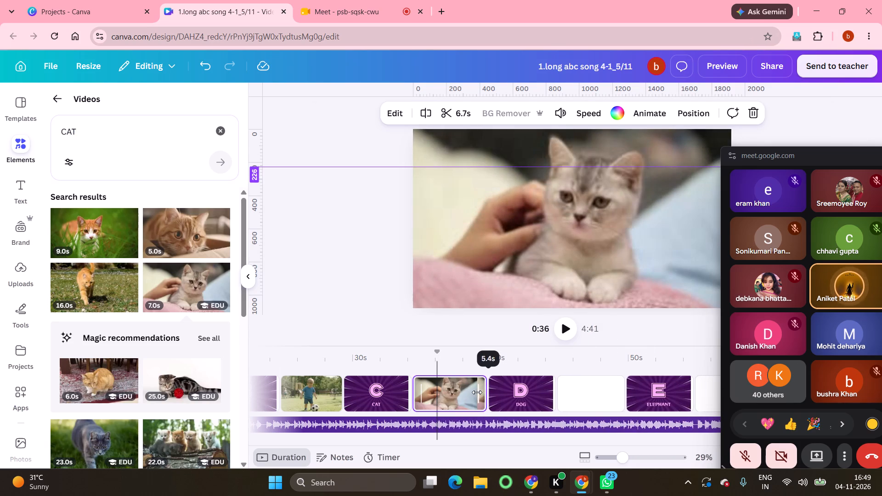
pyautogui.moveTo(477, 392); pyautogui.dragTo(469, 389)
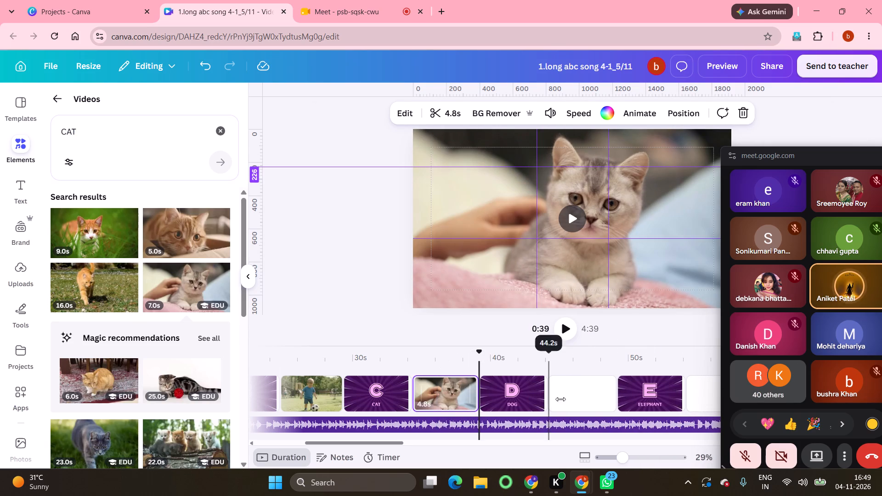
# Search videos for DOG and set the 15.0s clip of a white puppy with a blue ball as background of the blank page after D DOG.
pyautogui.click(574, 398)
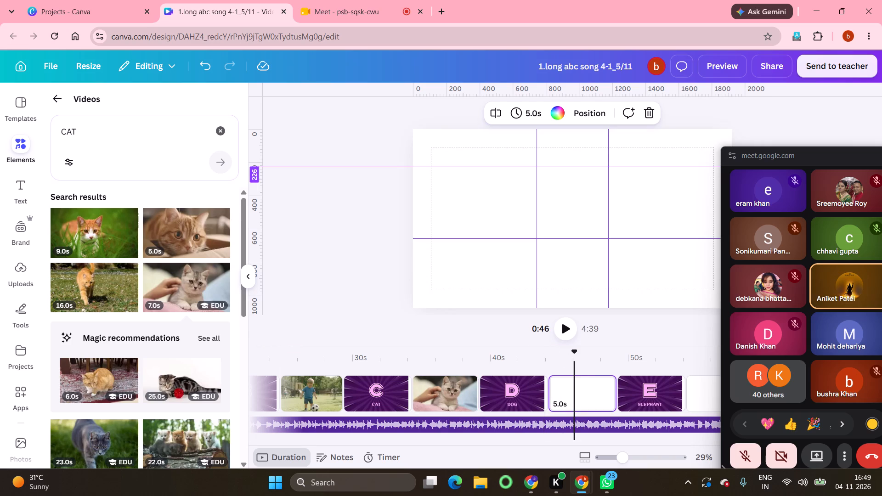
pyautogui.click(222, 130)
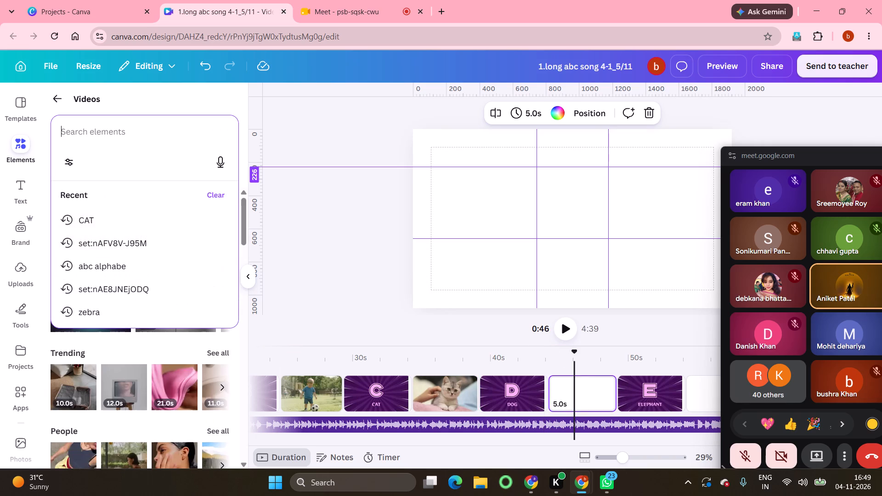
pyautogui.write('DOG')
pyautogui.click(220, 163)
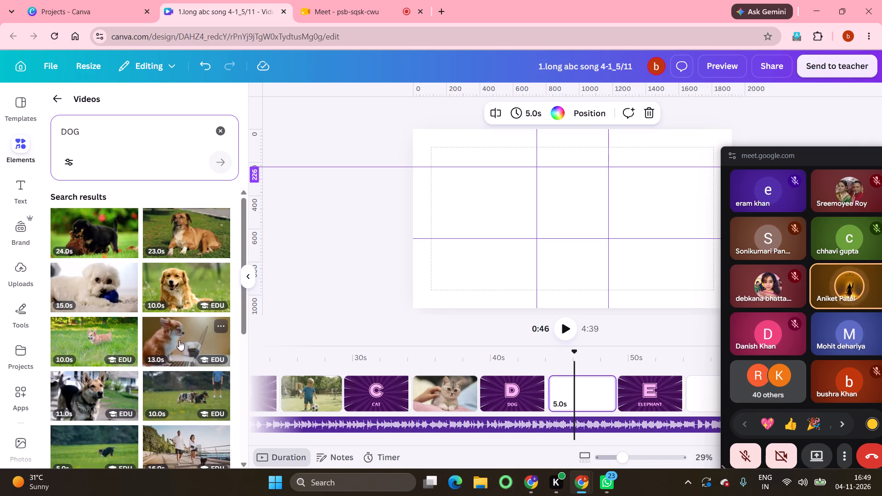
pyautogui.click(93, 286)
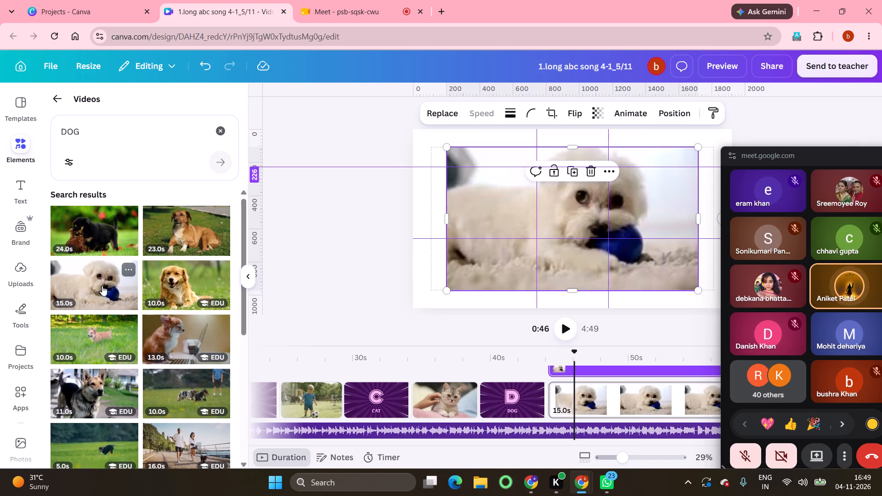
pyautogui.rightClick(631, 218)
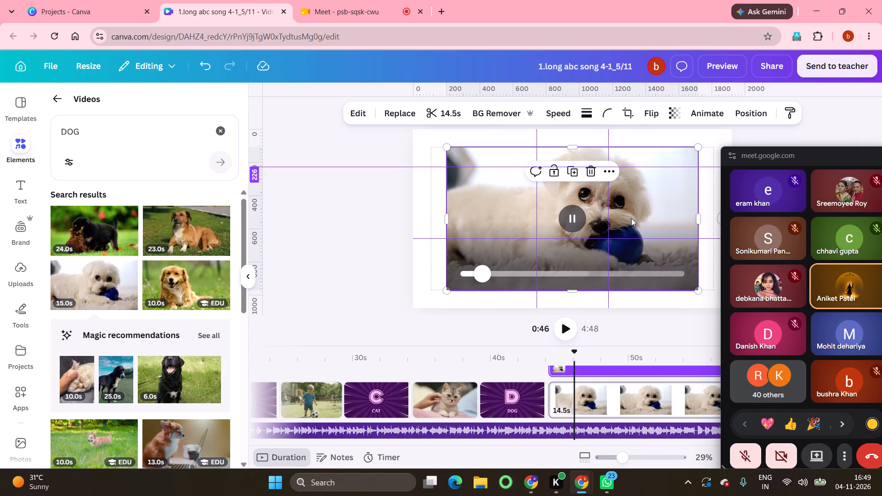
pyautogui.click(677, 431)
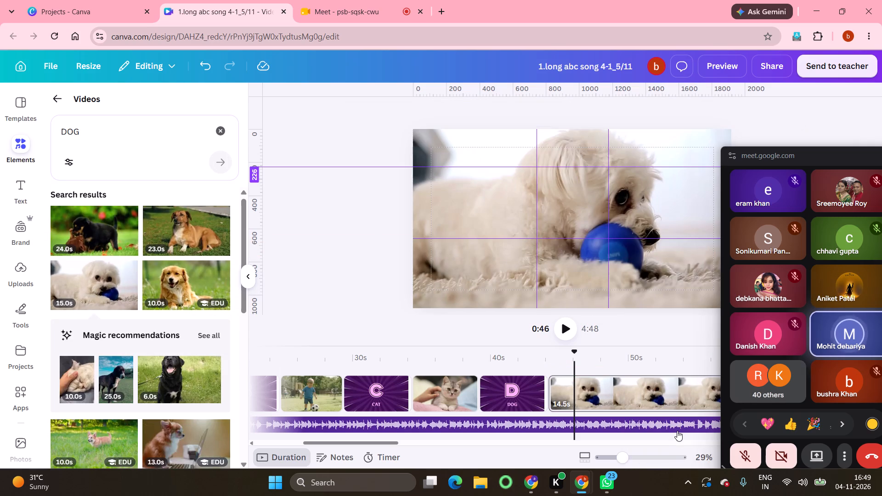
# Shorten the puppy video page in the timeline to about the length of the neighbouring letter pages.
pyautogui.hscroll(-5, 681, 394)
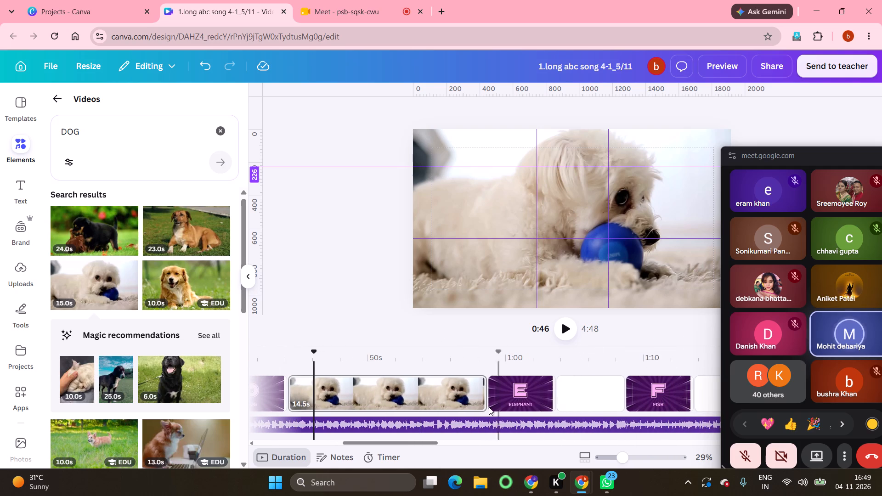
pyautogui.moveTo(475, 399); pyautogui.dragTo(376, 395)
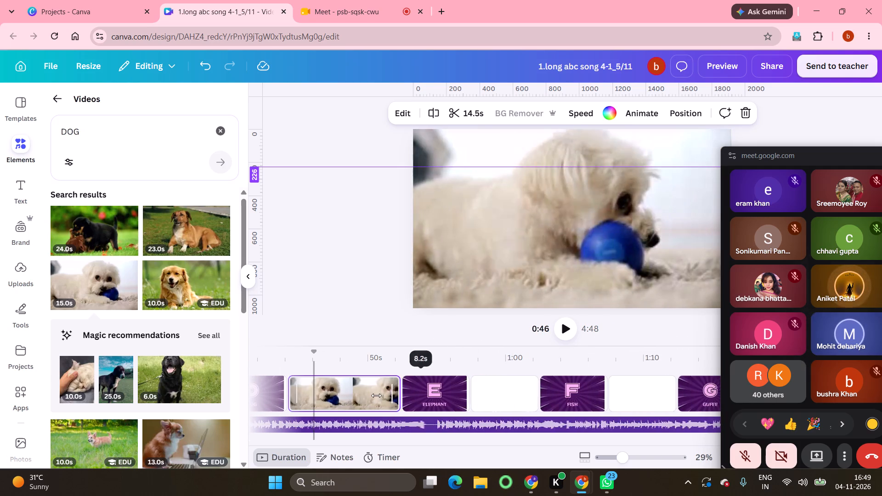
pyautogui.moveTo(376, 395); pyautogui.dragTo(377, 391)
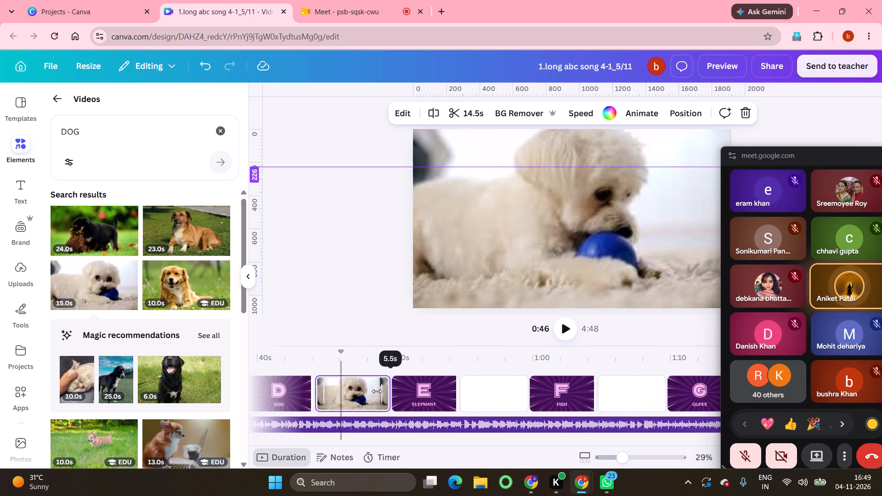
pyautogui.moveTo(377, 391); pyautogui.dragTo(367, 391)
# Search videos for ELEPHANT and set the 24.0s clip of elephants at the water as background of the blank page after E ELEPHANT.
pyautogui.click(488, 395)
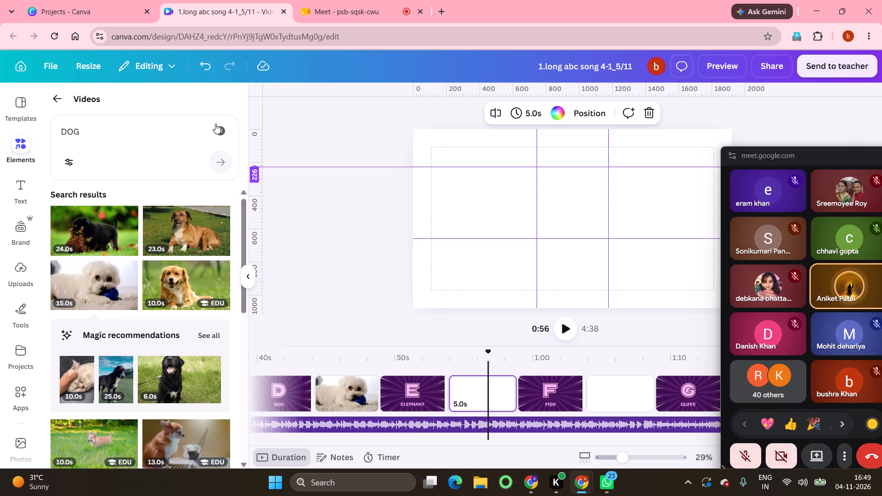
pyautogui.click(222, 128)
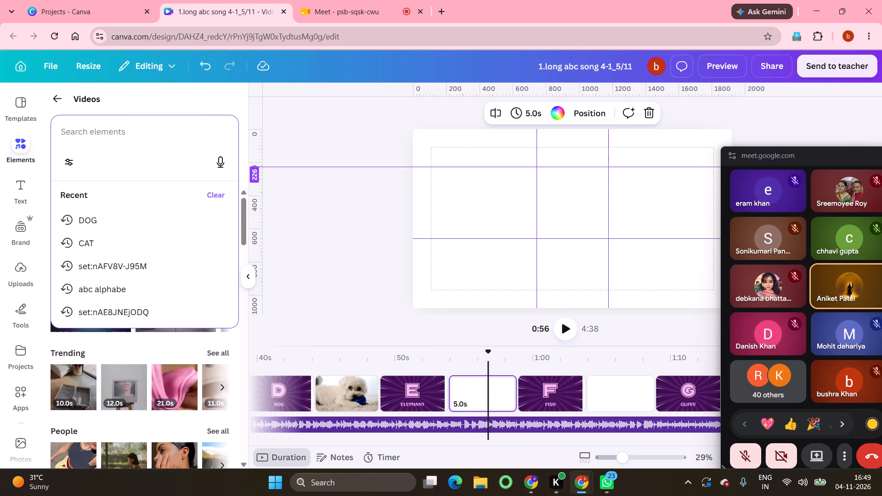
pyautogui.write('ELEPHANT')
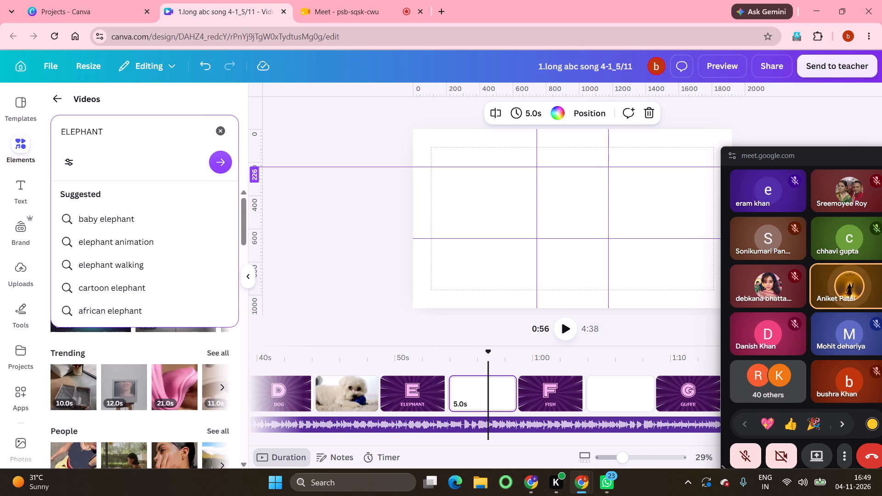
pyautogui.click(222, 165)
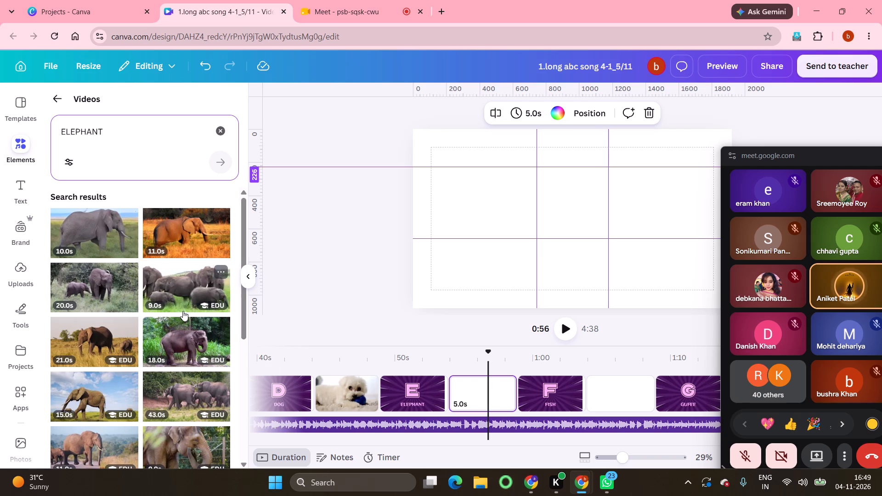
pyautogui.scroll(-3, 175, 414)
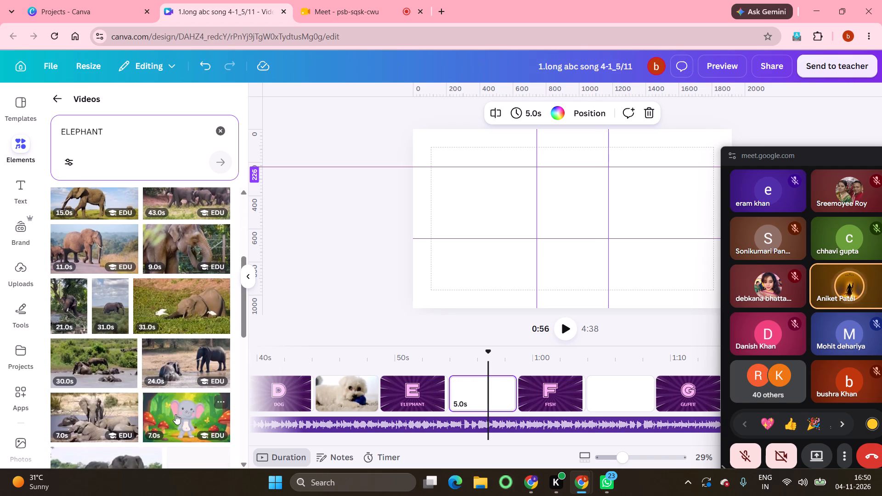
pyautogui.click(188, 364)
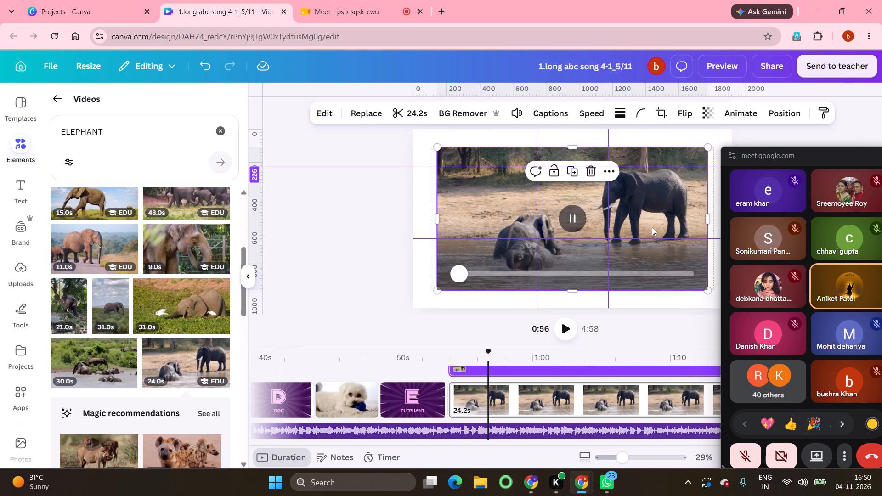
pyautogui.rightClick(652, 213)
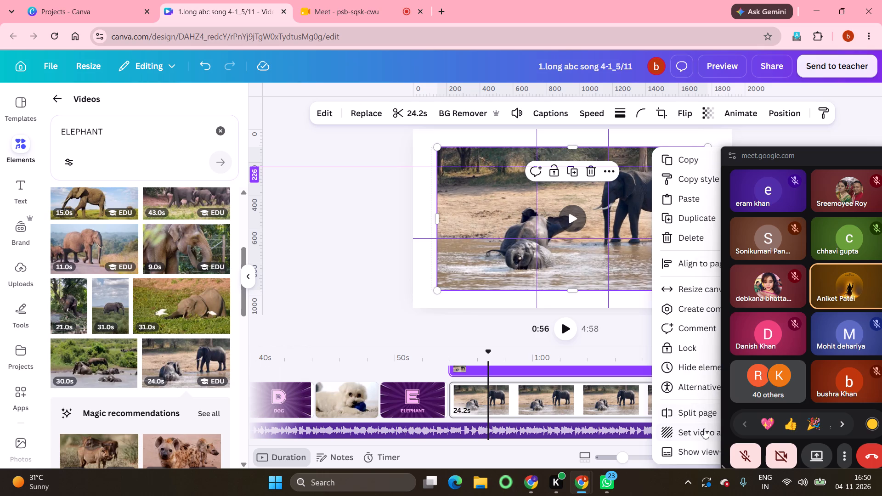
pyautogui.click(692, 436)
# Shorten the elephant video page to about 4.9 s in the timeline.
pyautogui.hscroll(-1, 678, 403)
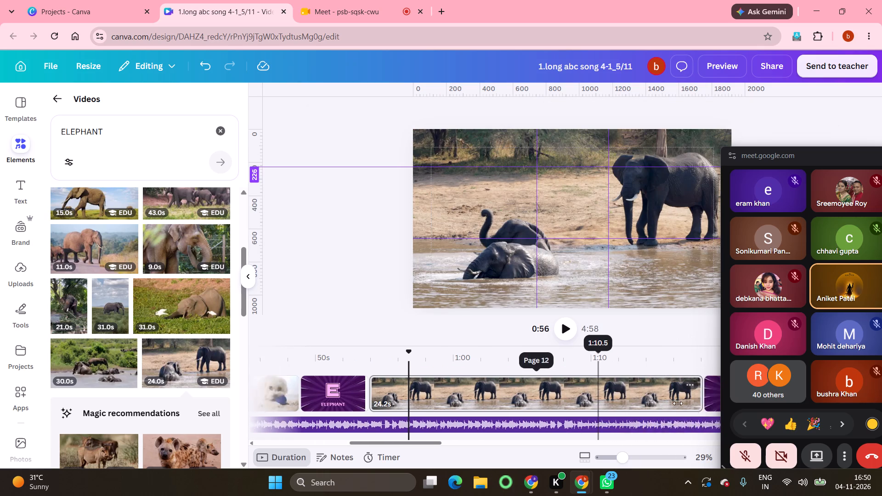
pyautogui.hscroll(-2, 678, 403)
pyautogui.moveTo(635, 397); pyautogui.dragTo(374, 386)
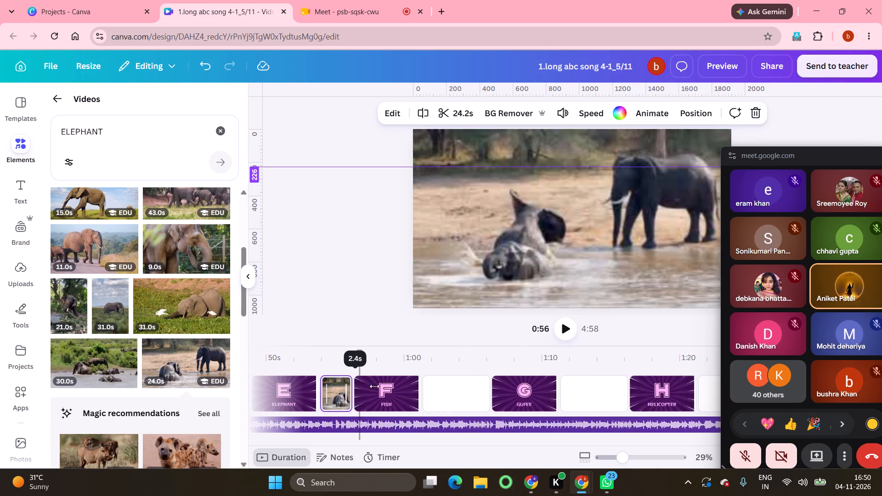
pyautogui.moveTo(374, 386); pyautogui.dragTo(379, 381)
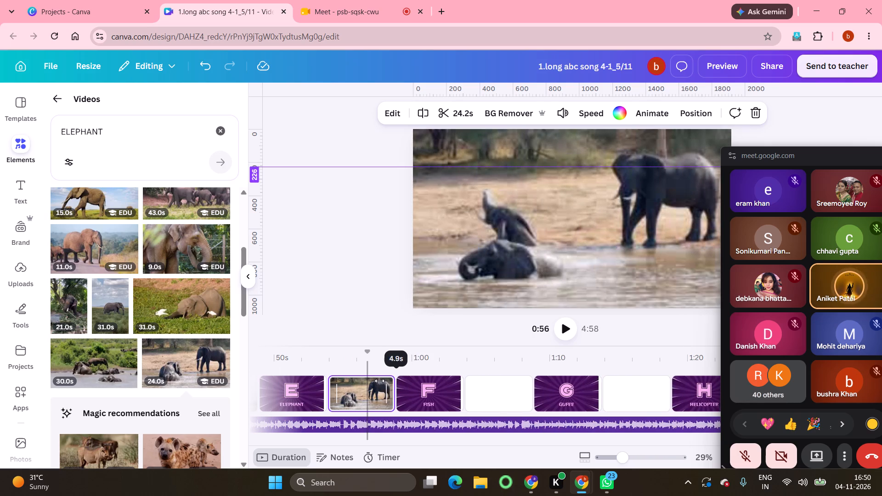
# Trim the elephant video page slightly shorter in the timeline.
pyautogui.moveTo(379, 381); pyautogui.dragTo(377, 379)
# Search videos for FISH and set the 15.0s clip of orange koi as background of the blank page after F FISH.
pyautogui.click(499, 390)
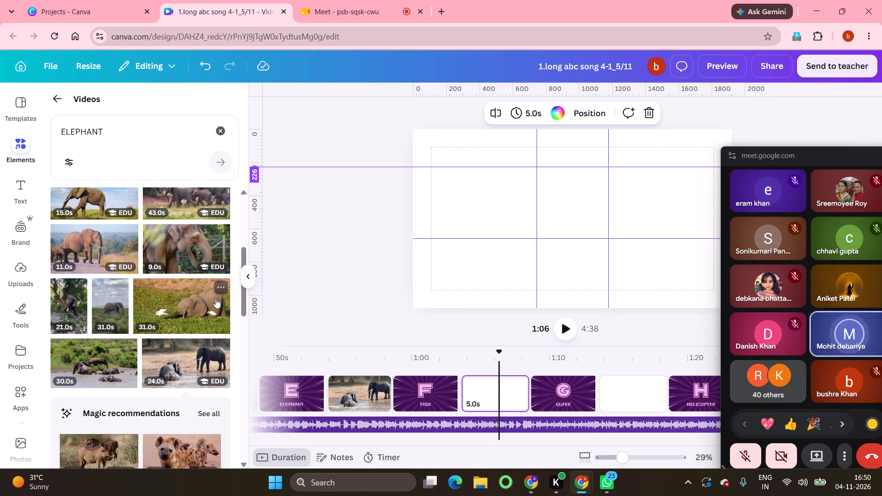
pyautogui.click(220, 135)
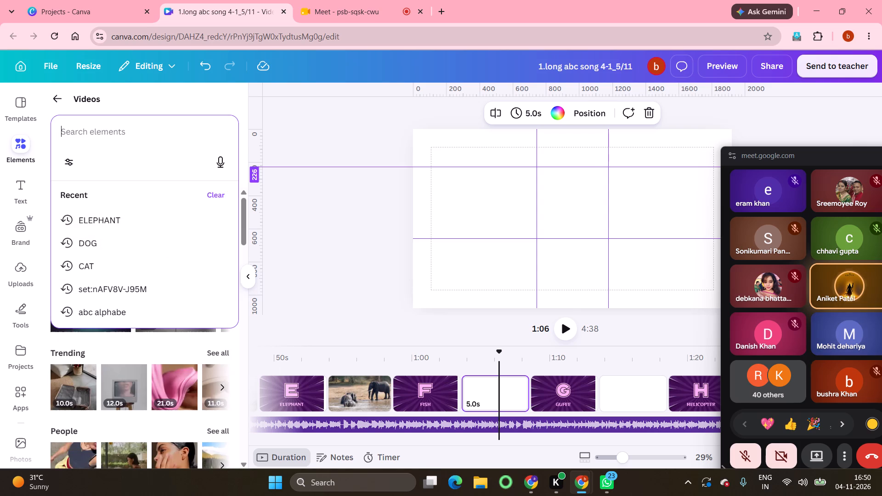
pyautogui.click(82, 126)
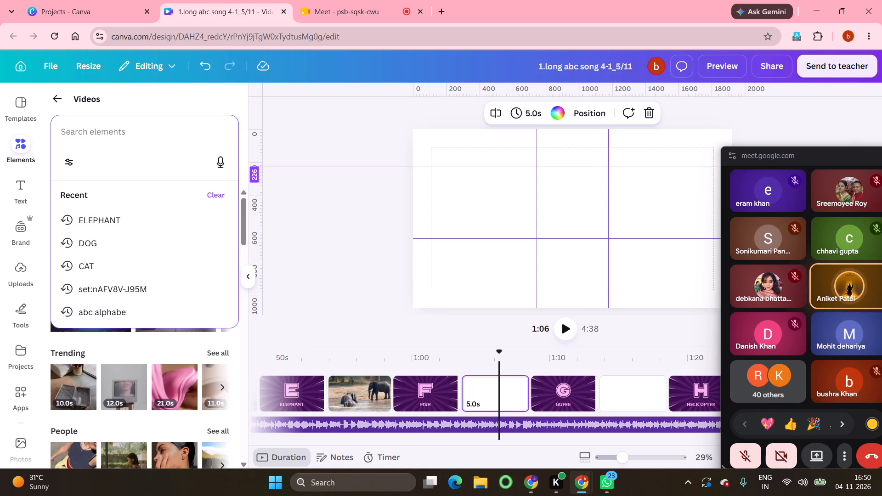
pyautogui.write('FISH')
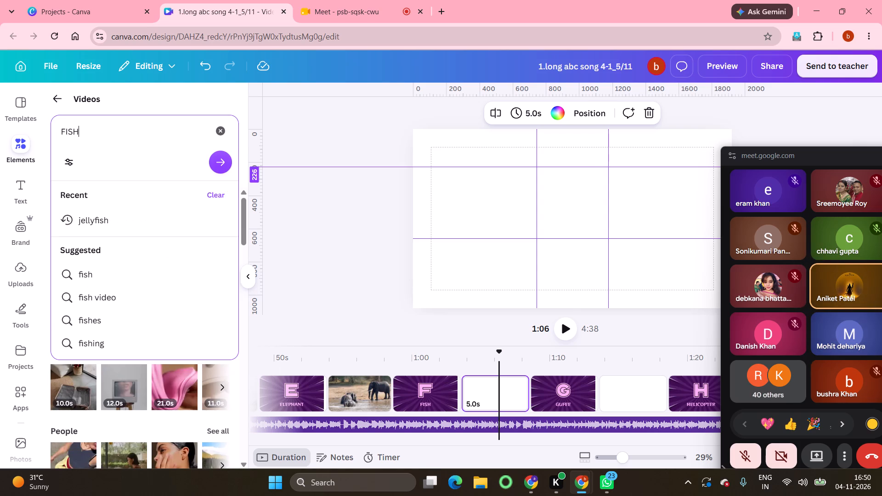
pyautogui.click(223, 163)
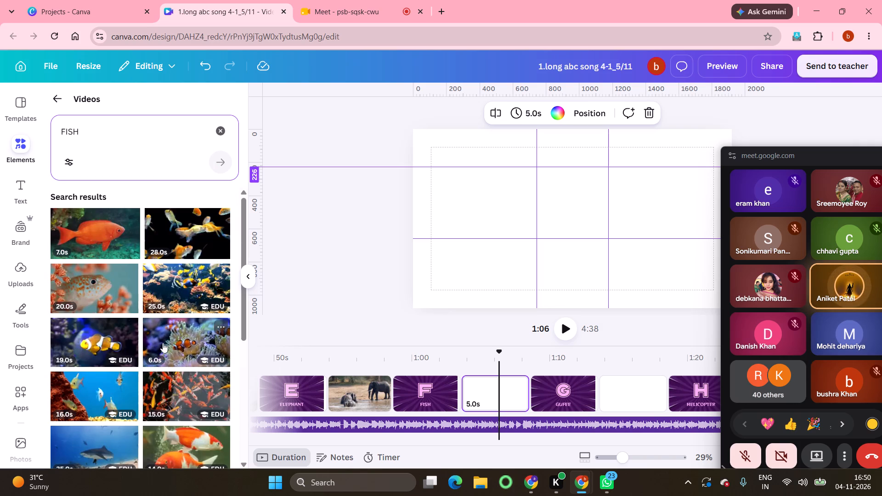
pyautogui.scroll(-1, 163, 343)
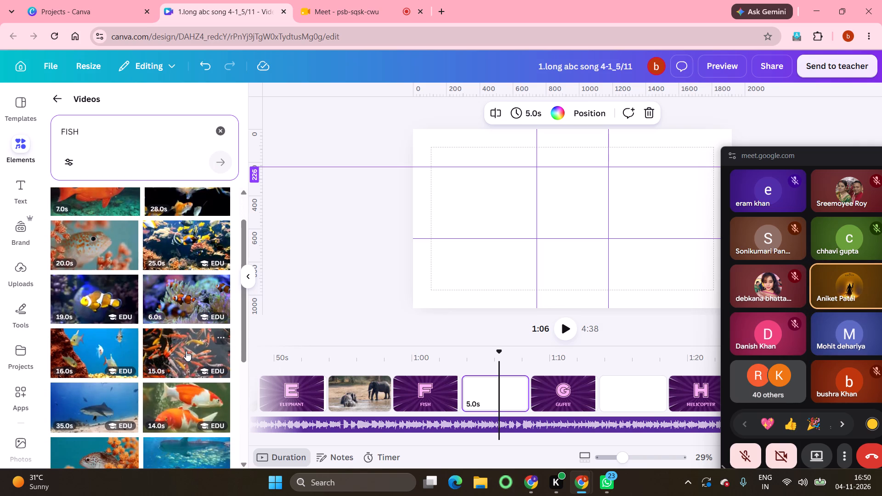
pyautogui.click(186, 351)
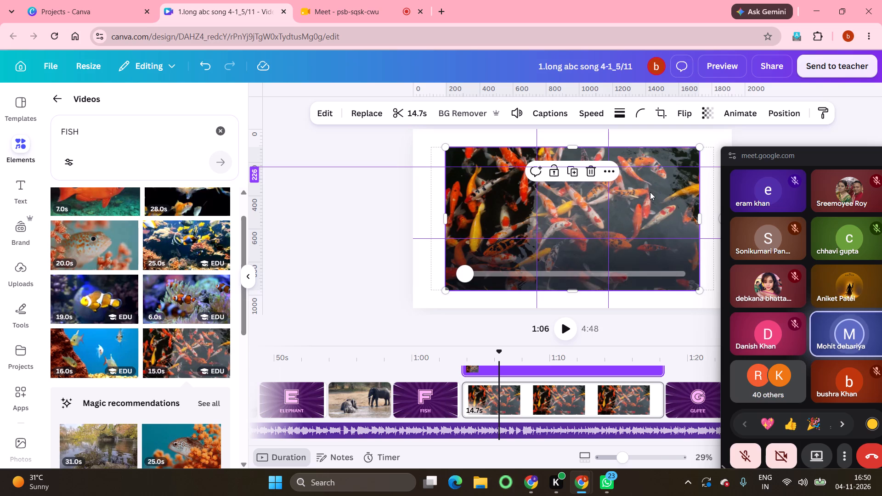
pyautogui.rightClick(650, 192)
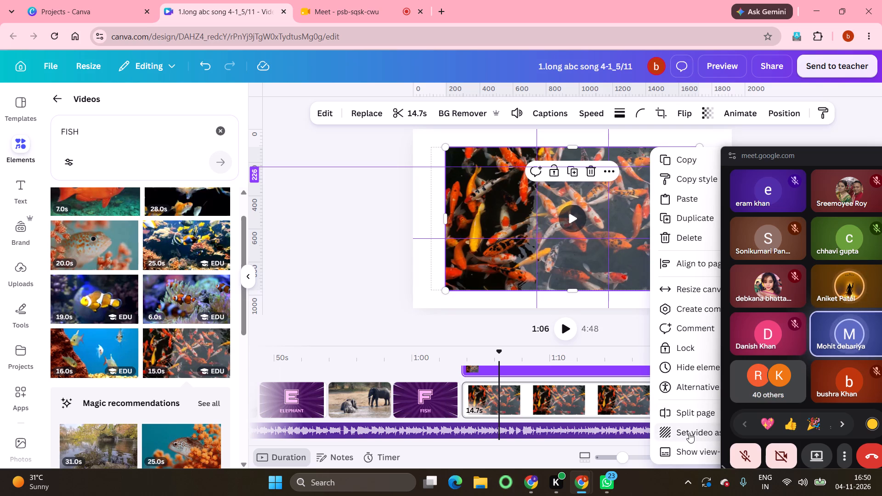
pyautogui.click(689, 433)
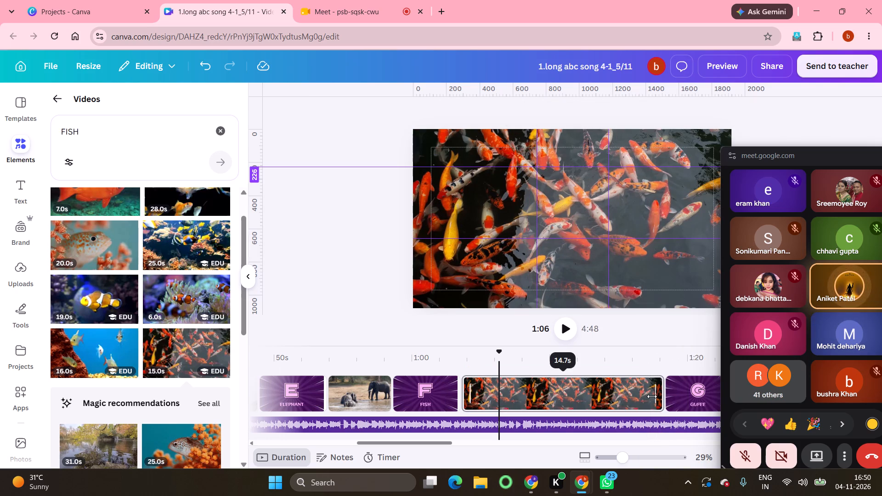
# Shorten the koi video page to about 4.4 s in the timeline.
pyautogui.moveTo(652, 396); pyautogui.dragTo(532, 398)
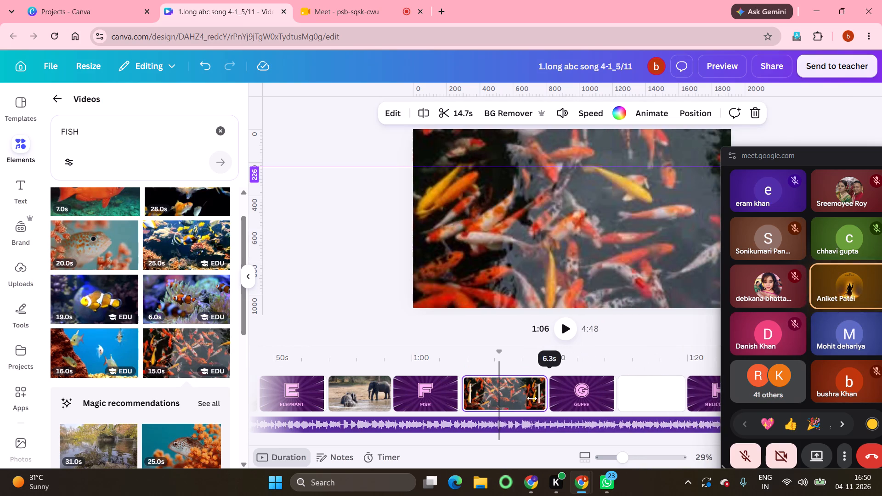
pyautogui.moveTo(532, 398); pyautogui.dragTo(509, 394)
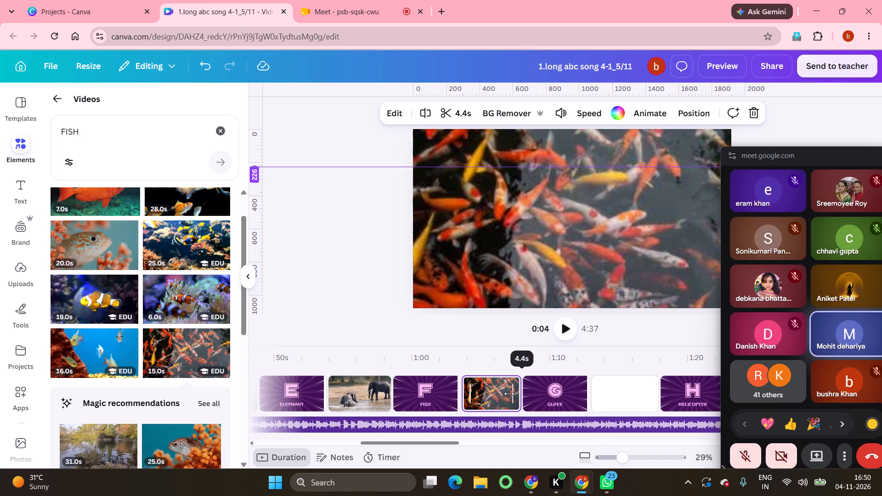
# Search videos for giraffe to fill the blank page after the letter G page.
pyautogui.click(627, 389)
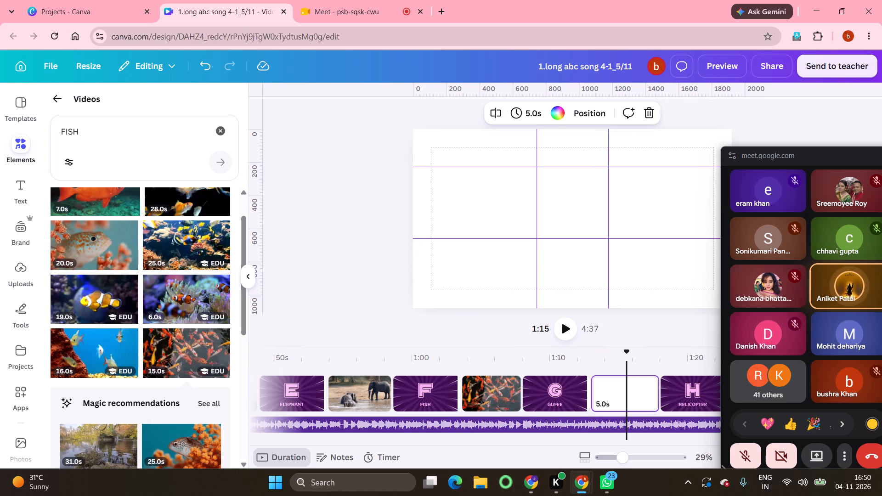
pyautogui.click(220, 135)
pyautogui.click(130, 136)
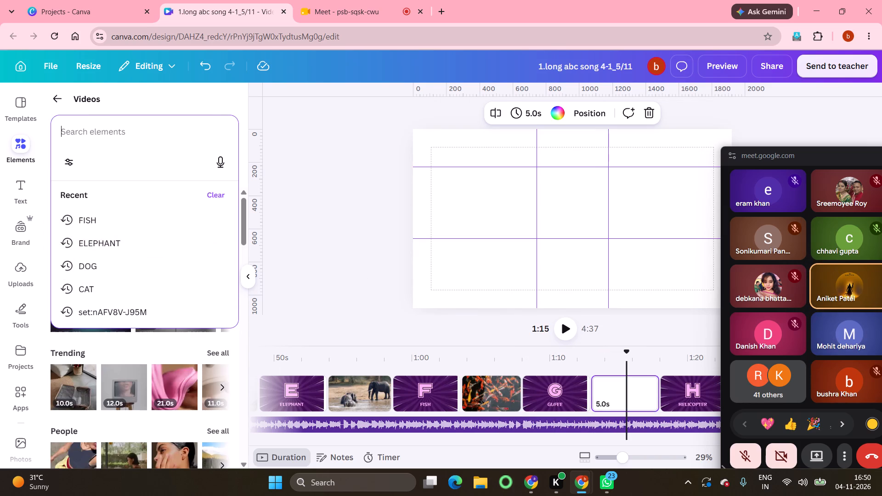
pyautogui.press('g')
pyautogui.write('URA')
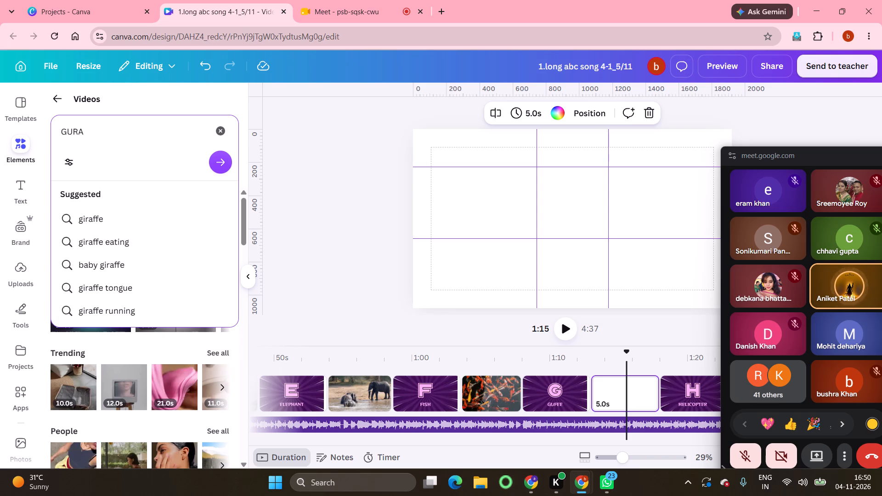
pyautogui.click(97, 219)
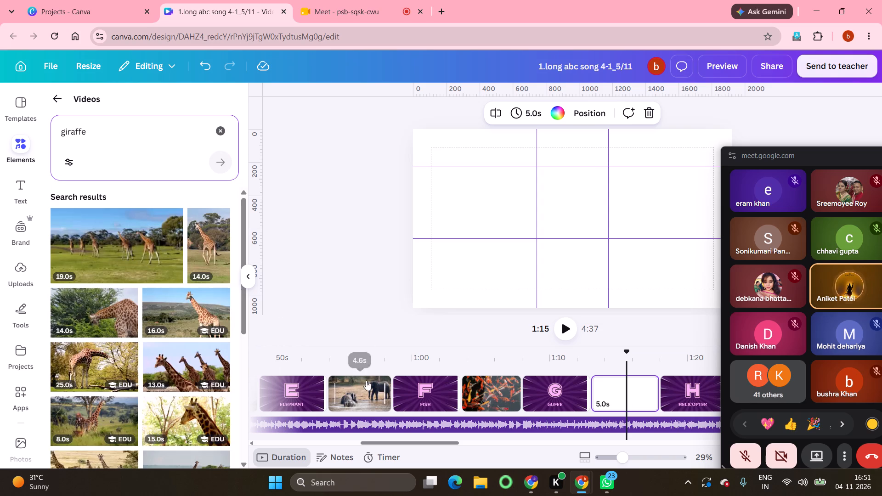
# Replace the caption GUFEE on the letter G page with GIRAFFE.
pyautogui.click(551, 400)
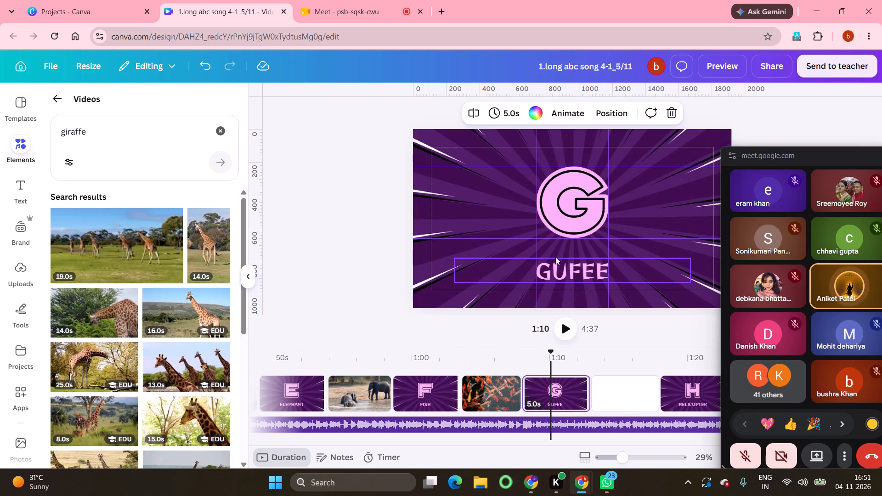
pyautogui.doubleClick(590, 273)
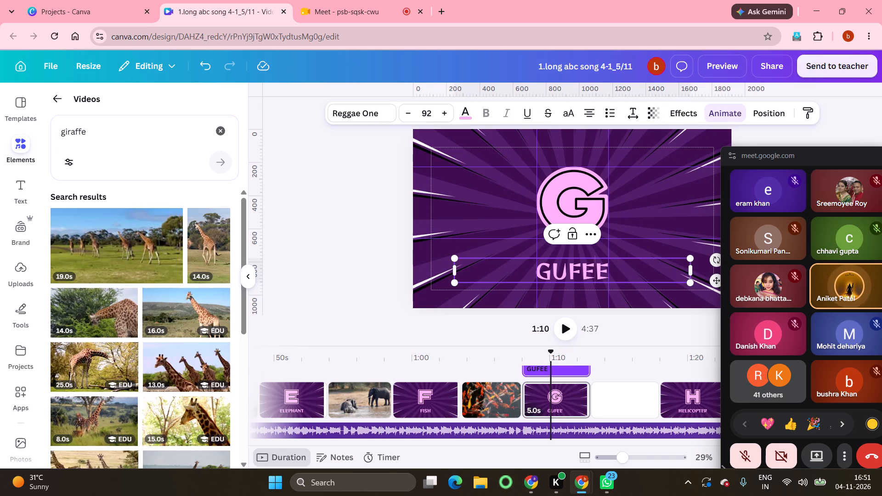
pyautogui.doubleClick(590, 273)
pyautogui.press('BackSpace')
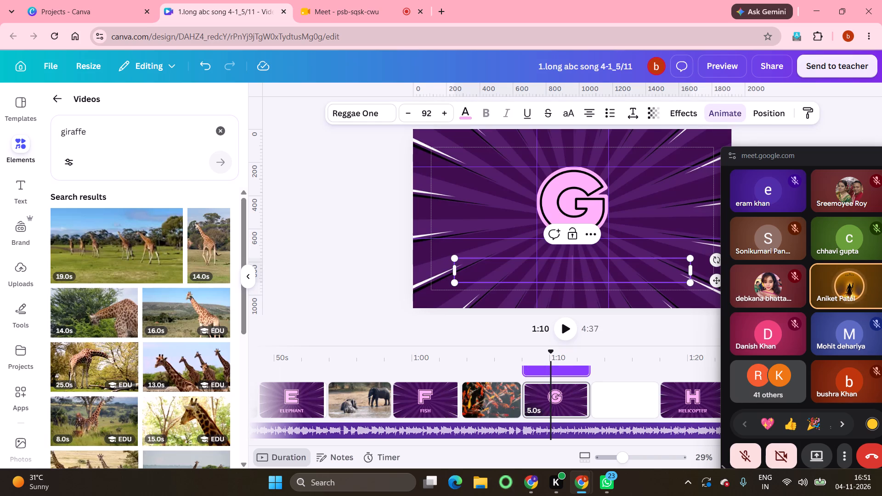
pyautogui.press('g')
pyautogui.write('IRA')
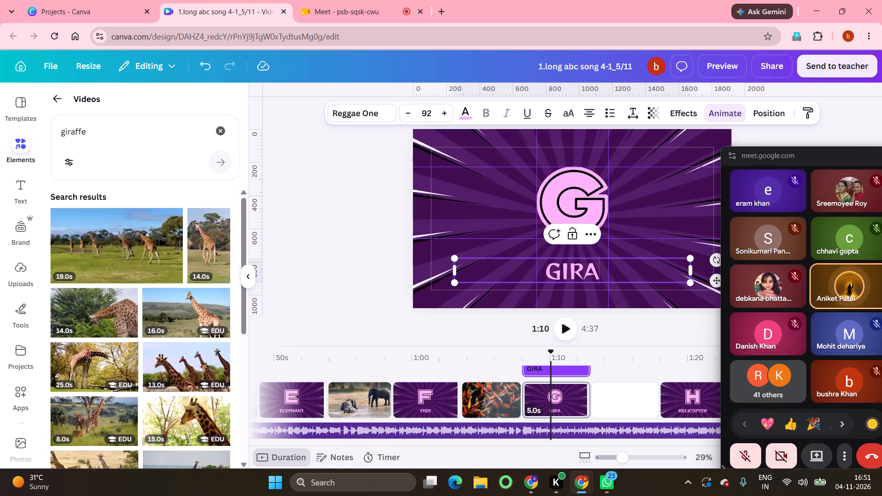
pyautogui.write('FFE')
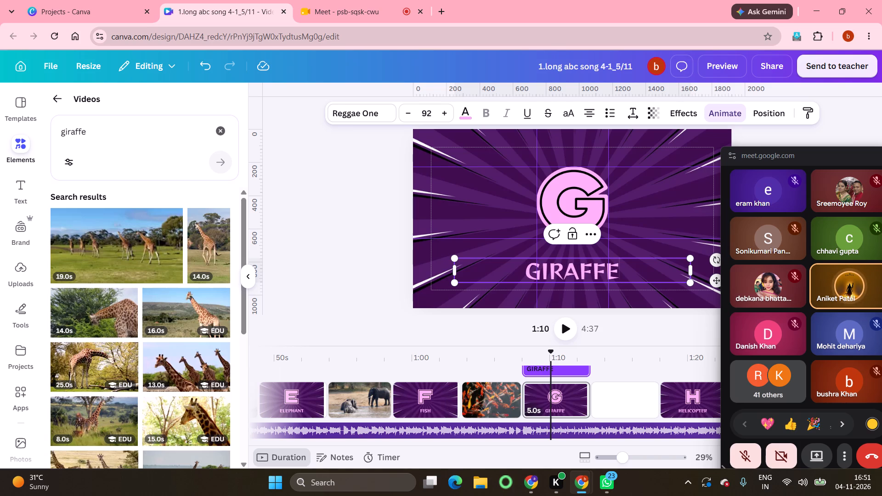
# Set the 22.0s clip of two giraffes with crossed necks as background of the blank page after G GIRAFFE.
pyautogui.click(632, 396)
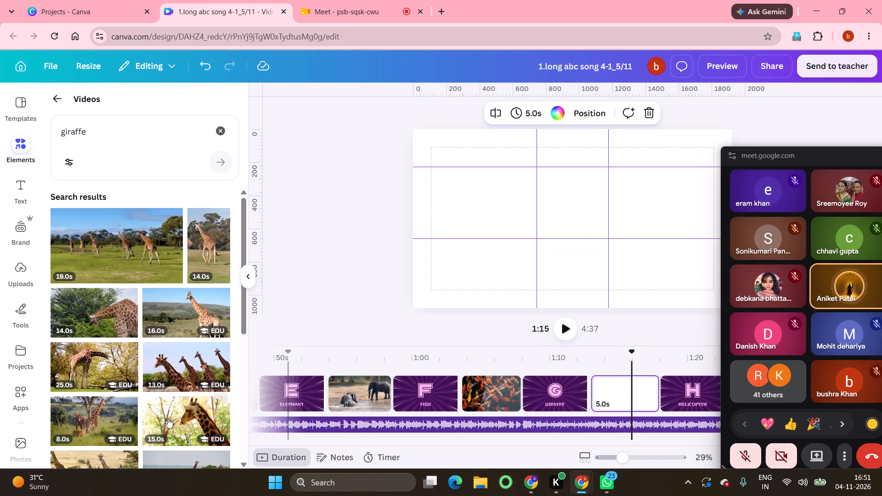
pyautogui.scroll(-5, 141, 413)
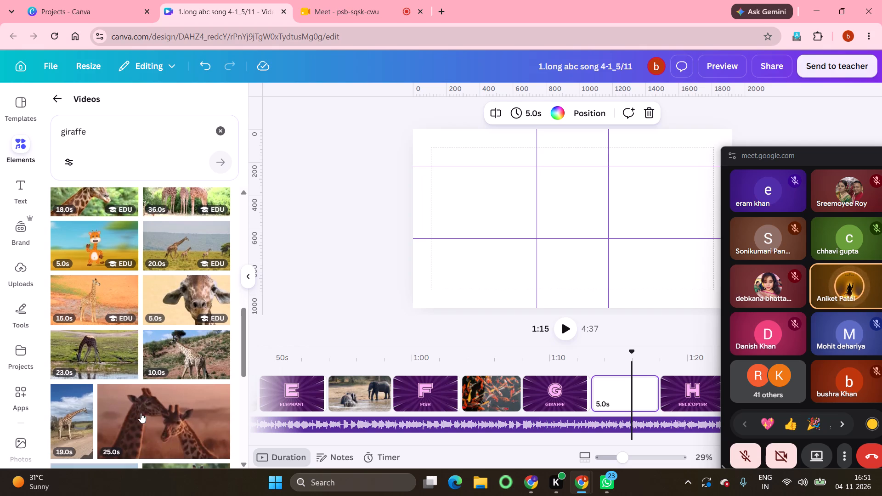
pyautogui.scroll(-1, 141, 413)
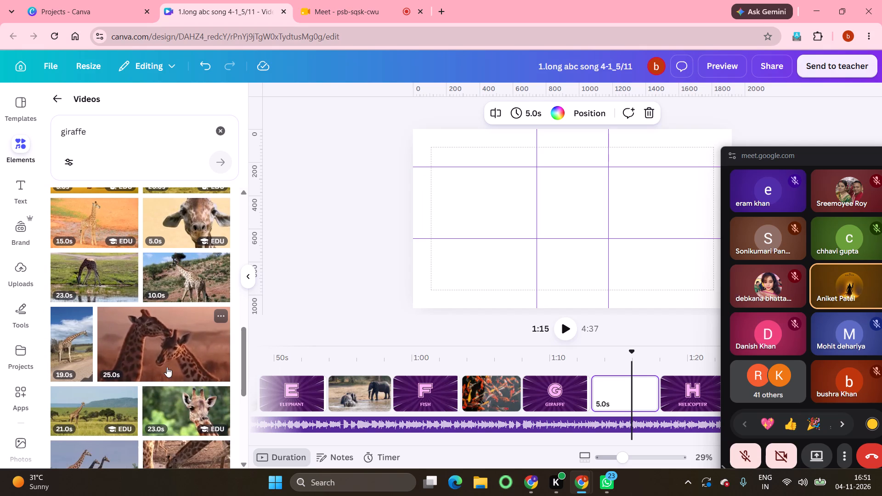
pyautogui.scroll(-3, 167, 367)
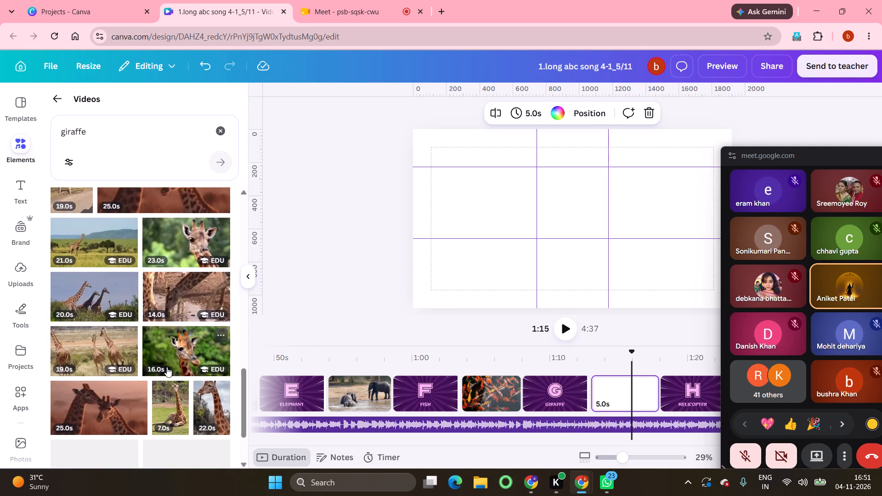
pyautogui.scroll(-1, 167, 367)
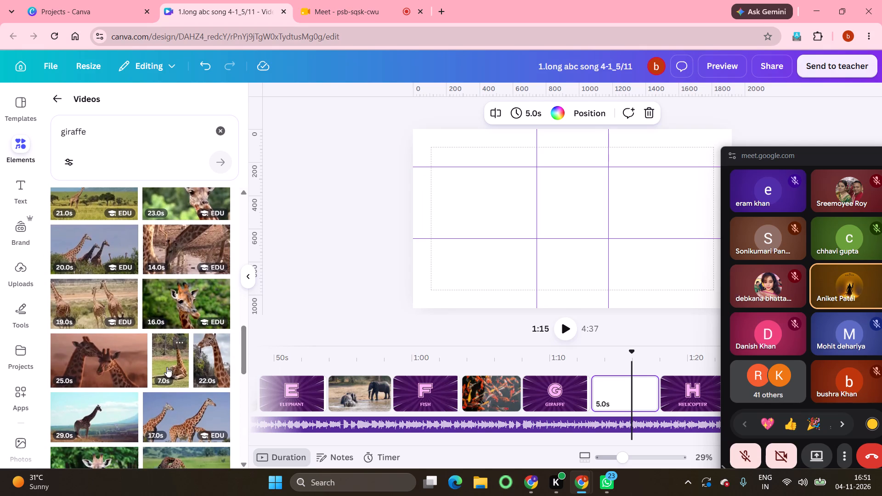
pyautogui.scroll(-4, 167, 367)
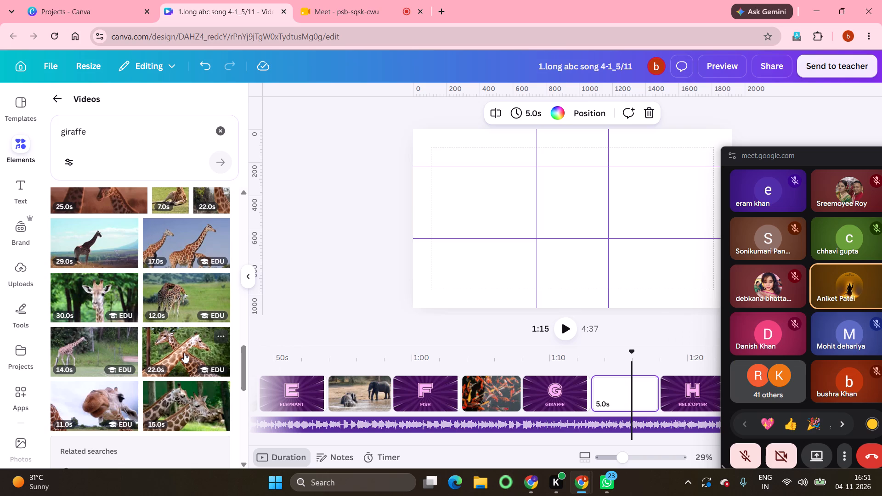
pyautogui.scroll(-1, 184, 353)
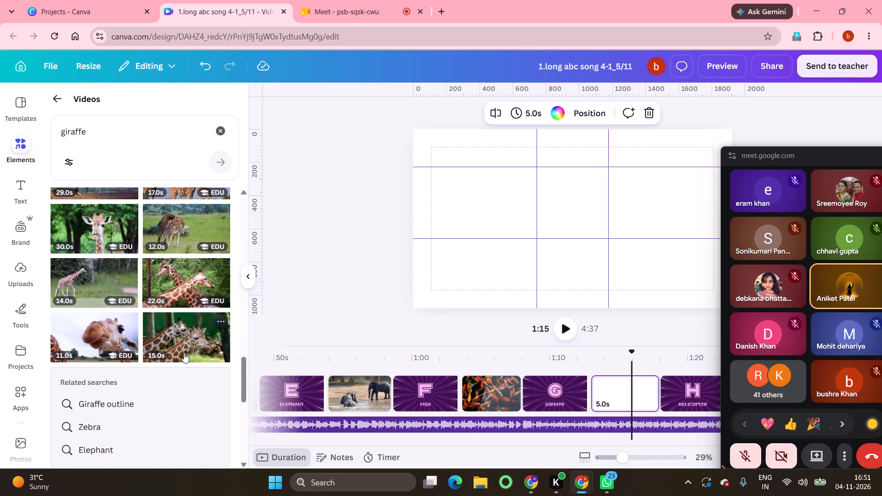
pyautogui.click(189, 281)
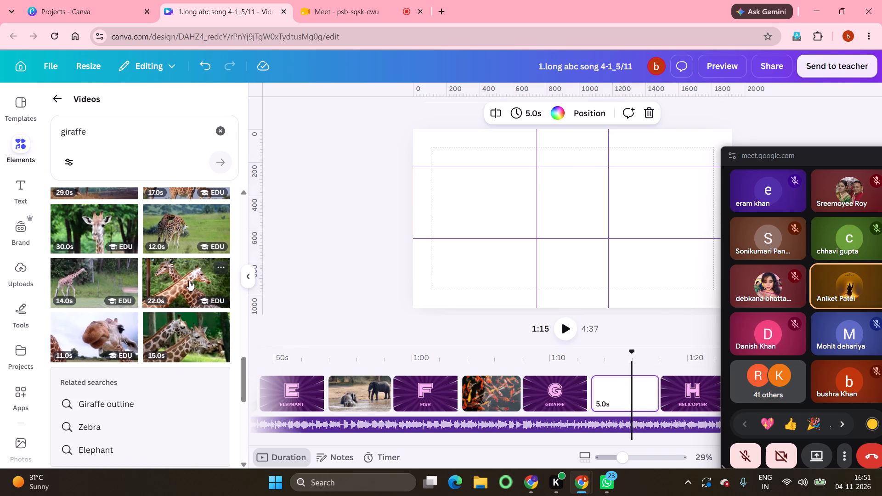
pyautogui.rightClick(643, 206)
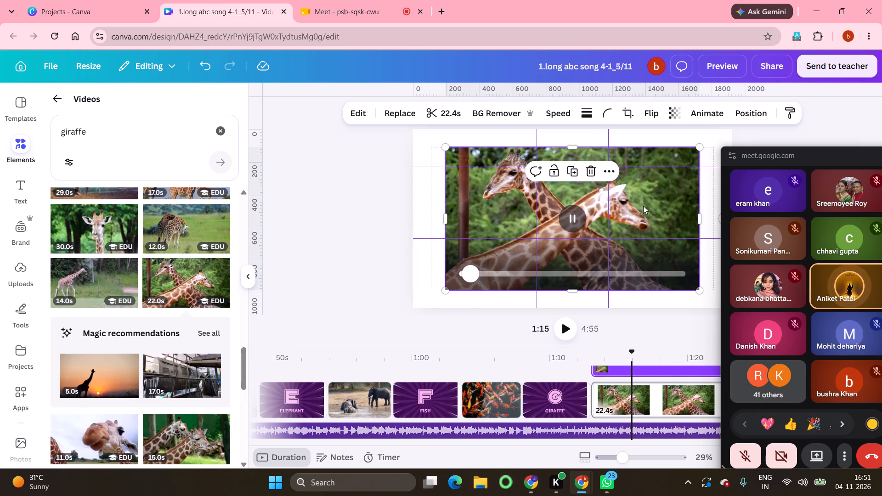
pyautogui.click(698, 436)
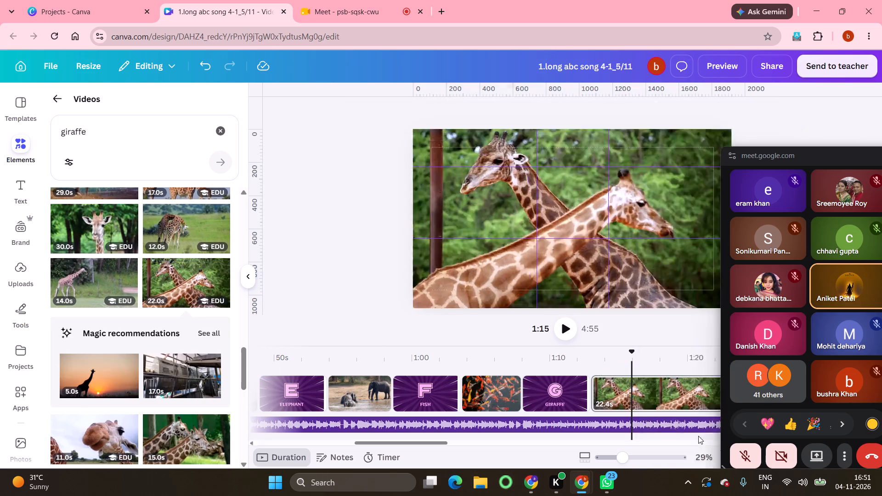
# Shorten the giraffe video page to about 4.5 s in the timeline.
pyautogui.hscroll(-5, 691, 399)
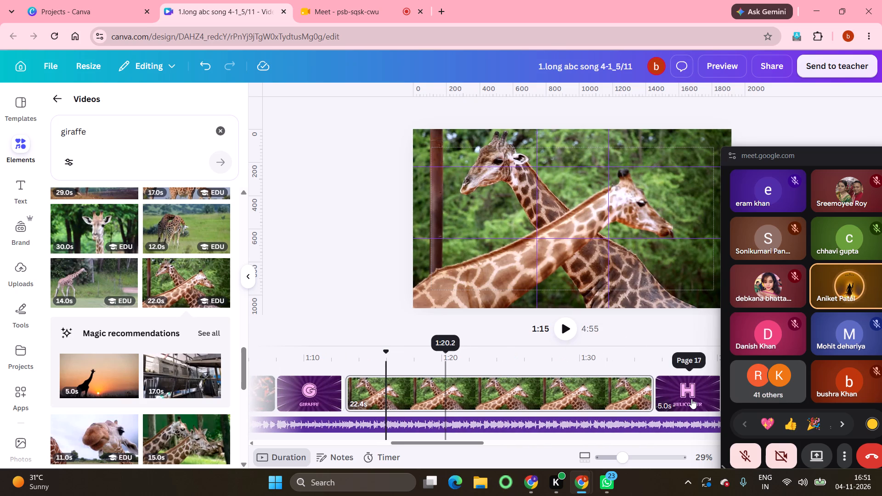
pyautogui.moveTo(642, 395); pyautogui.dragTo(506, 394)
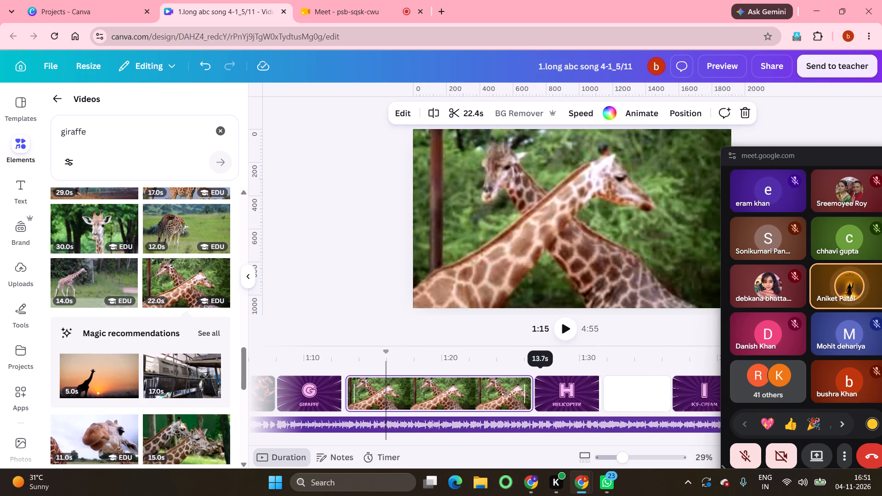
pyautogui.moveTo(506, 394); pyautogui.dragTo(417, 393)
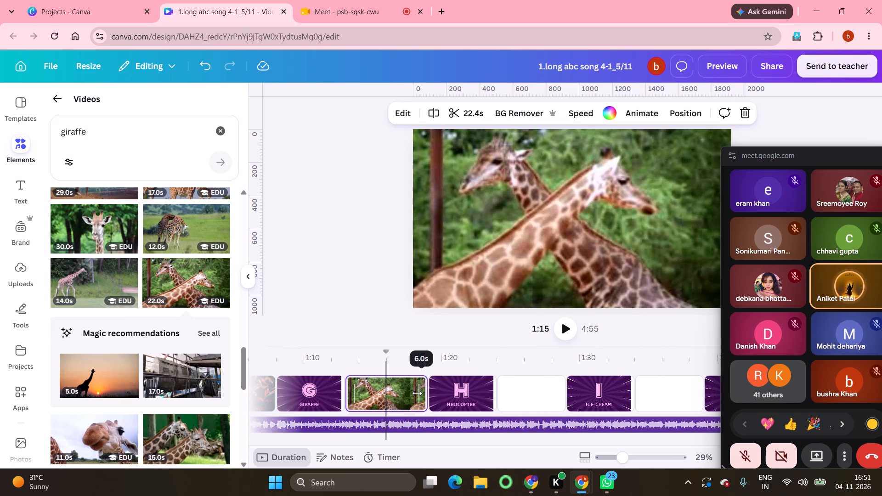
pyautogui.moveTo(417, 393); pyautogui.dragTo(395, 391)
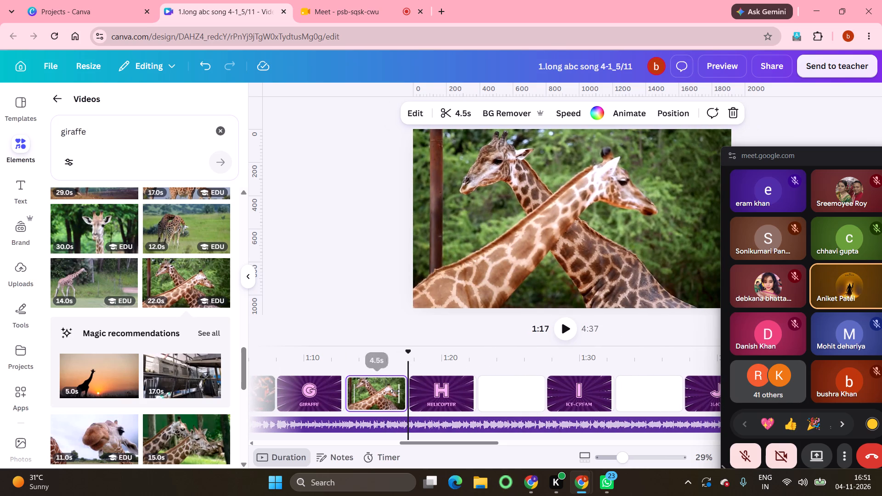
# Search videos for helicopter to fill the blank page after the letter H page.
pyautogui.click(517, 394)
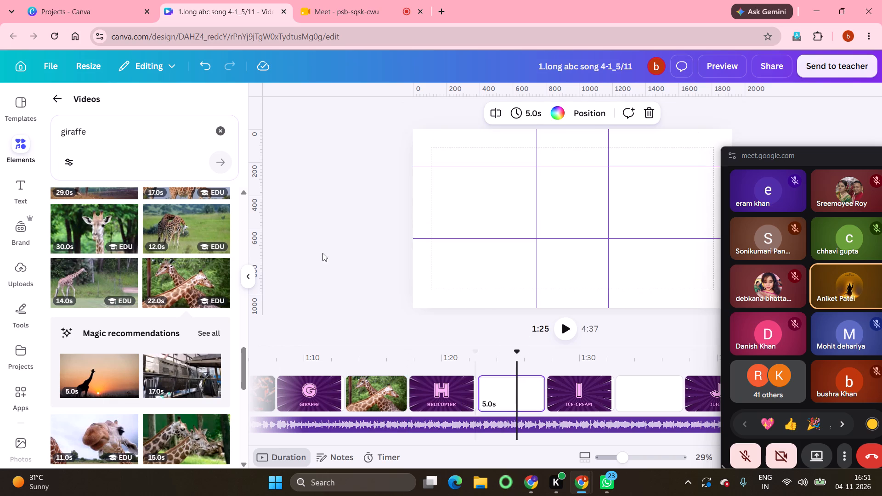
pyautogui.click(218, 129)
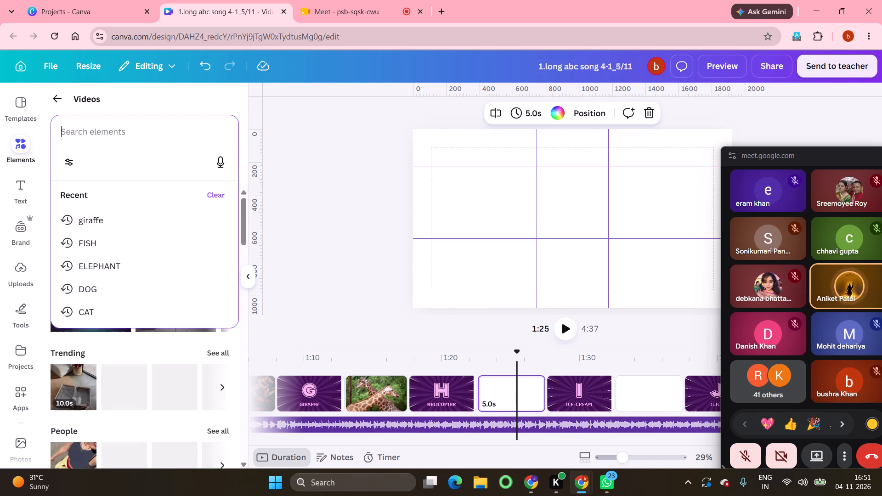
pyautogui.click(110, 126)
pyautogui.write('HELIC')
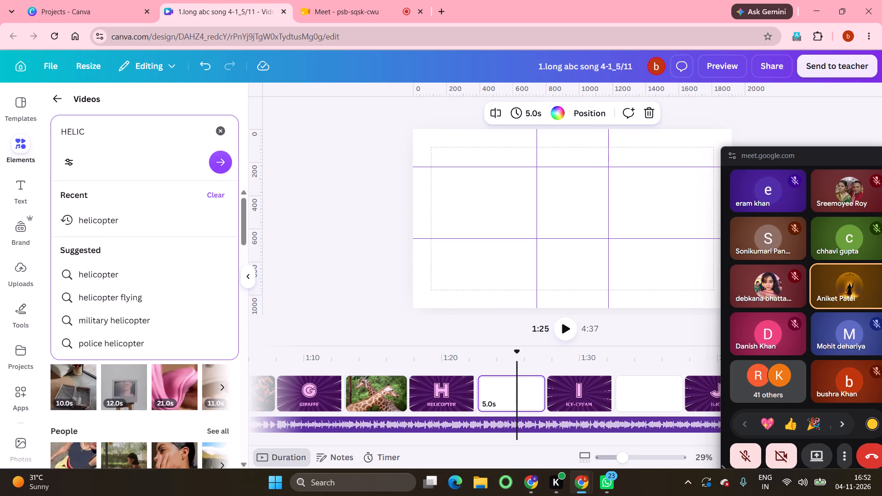
pyautogui.write('OP')
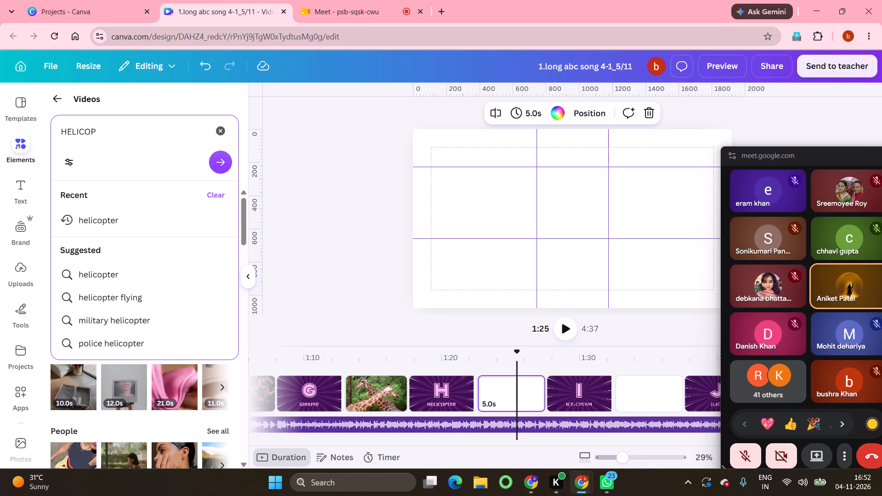
pyautogui.click(106, 221)
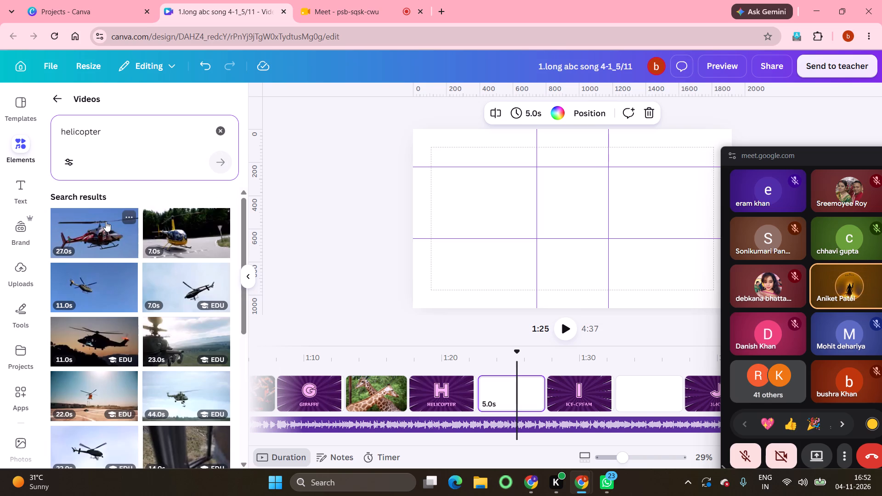
# Set the 5.0s clip of a helicopter hovering over a grassy field as background of the blank page after H HELICOPTER.
pyautogui.scroll(-4, 132, 381)
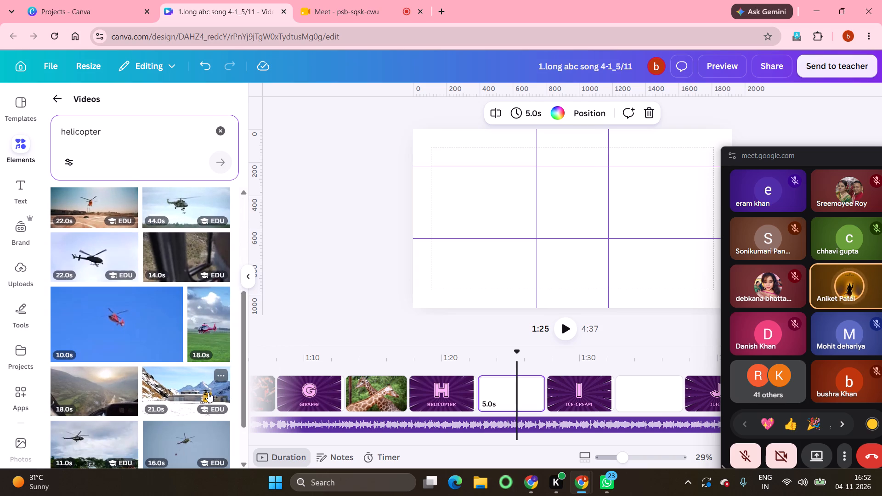
pyautogui.scroll(-7, 208, 392)
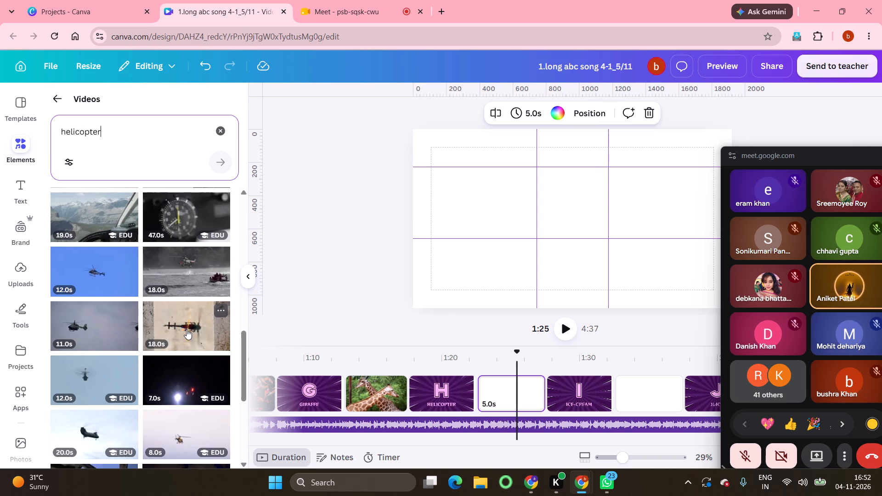
pyautogui.scroll(-4, 187, 329)
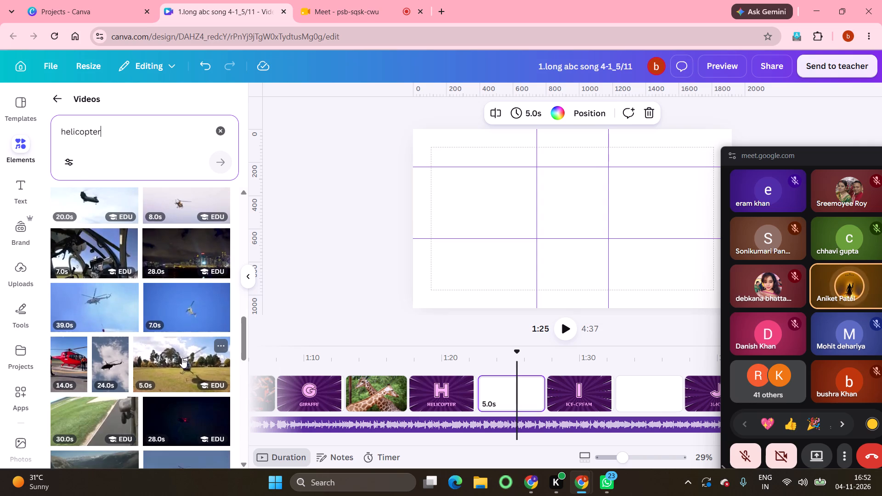
pyautogui.click(186, 370)
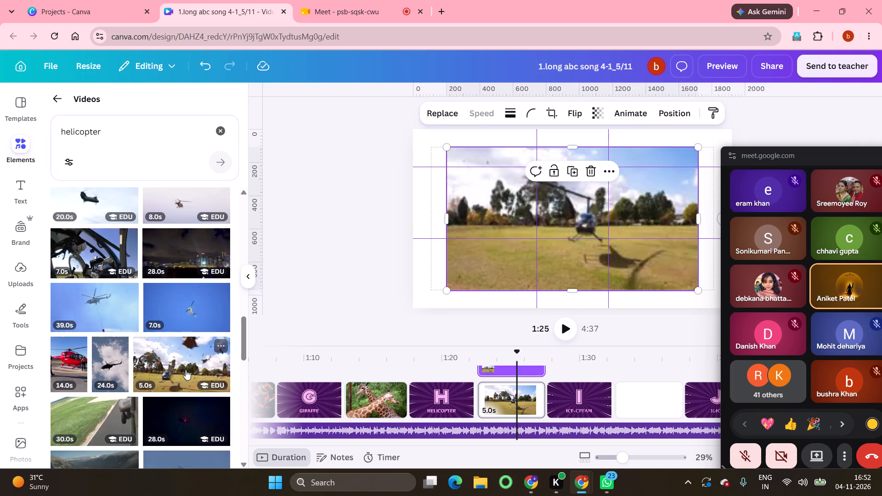
pyautogui.rightClick(653, 208)
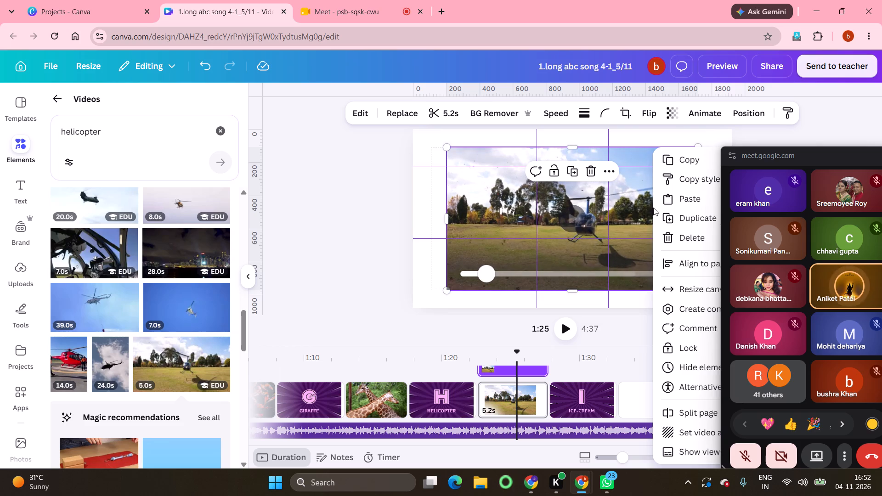
pyautogui.click(695, 431)
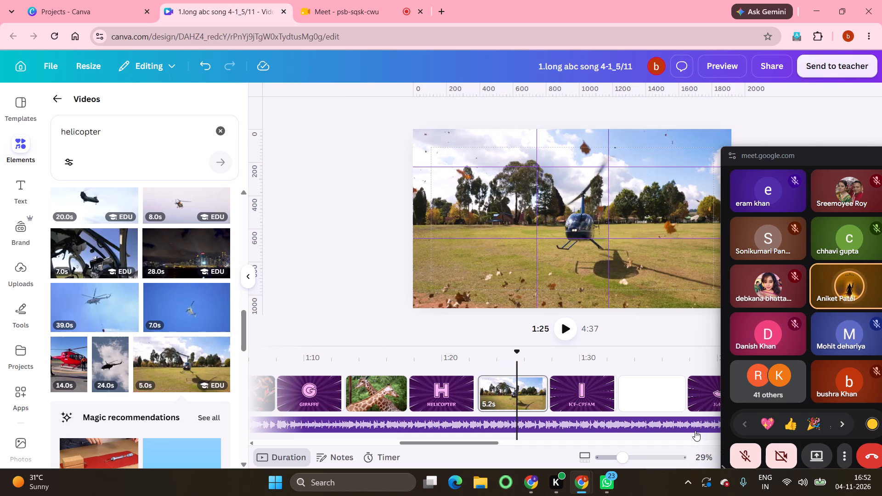
# Shorten the helicopter video page to about 4.4 s in the timeline.
pyautogui.moveTo(540, 392); pyautogui.dragTo(530, 392)
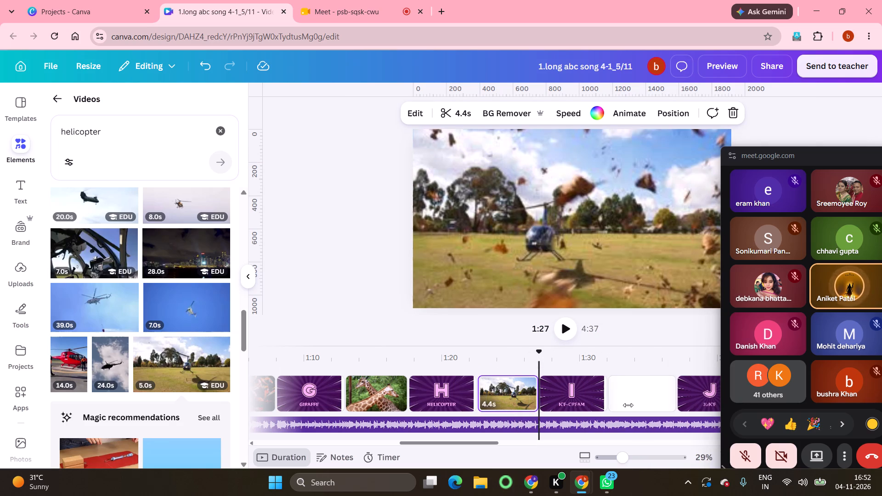
# Search videos for ICE CREAM to fill the blank page after the letter I page.
pyautogui.click(651, 399)
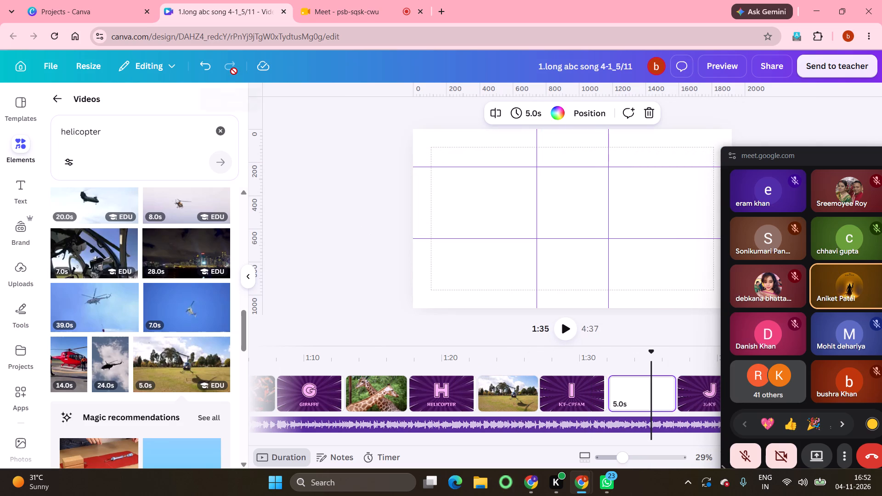
pyautogui.click(219, 135)
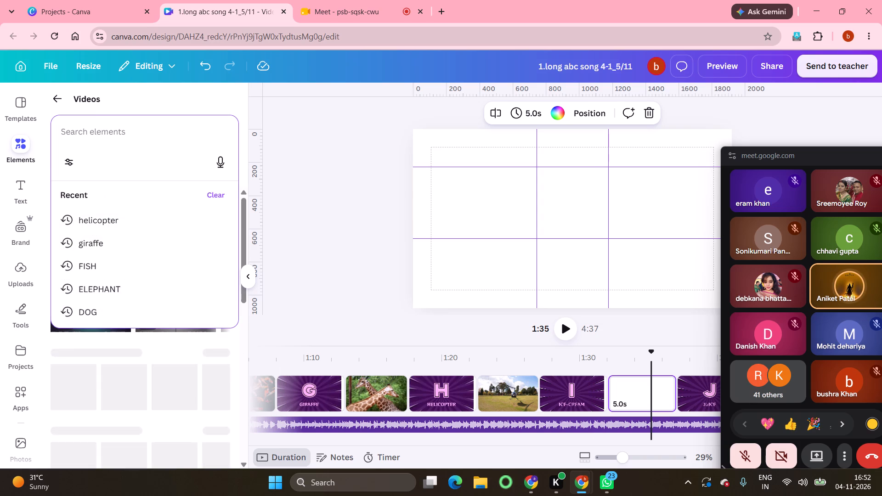
pyautogui.click(125, 128)
pyautogui.write('ICE CREAM')
pyautogui.click(229, 167)
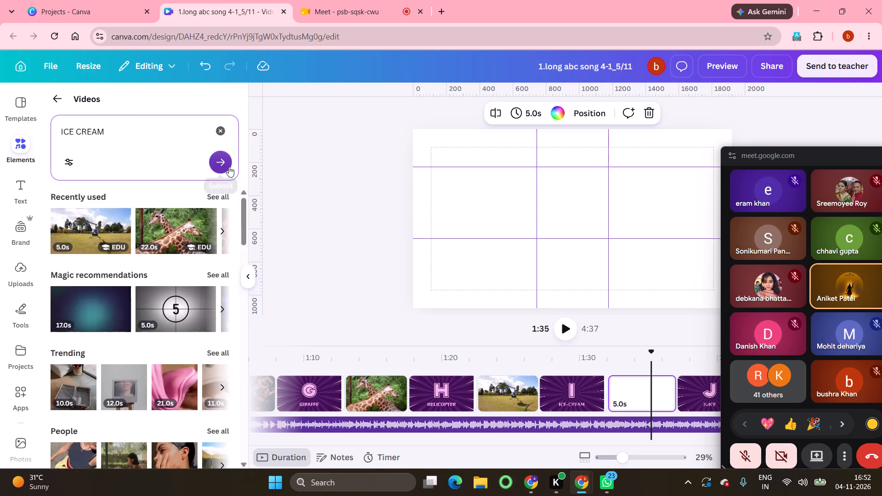
# Set the 7.0s clip of chocolate ice cream with wafer rolls in a glass bowl as background of the blank page after I ICE-CREAM.
pyautogui.scroll(-2, 181, 329)
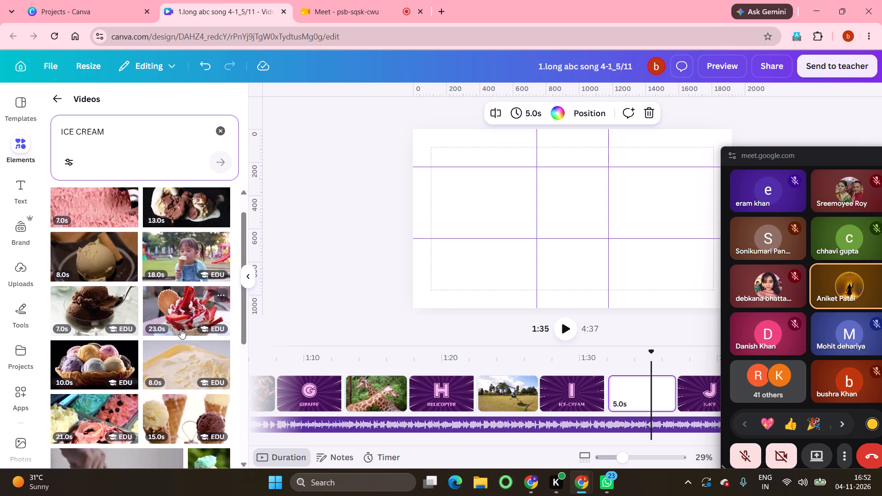
pyautogui.scroll(-4, 181, 329)
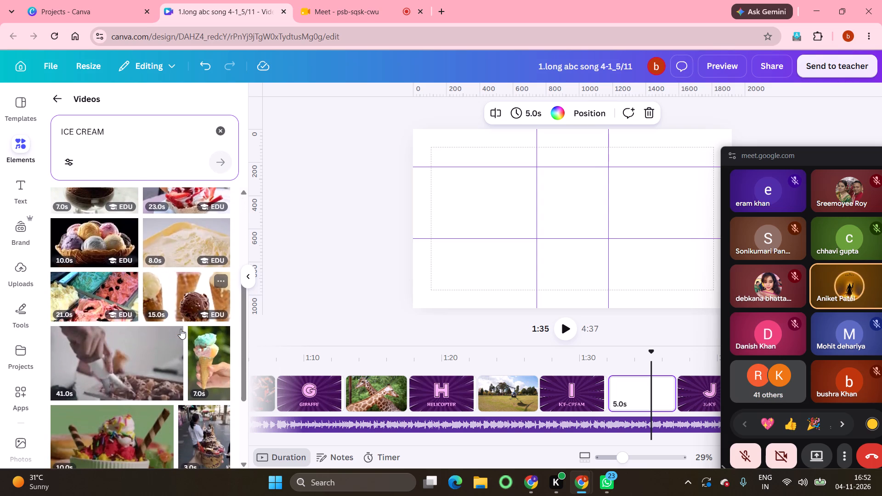
pyautogui.scroll(-2, 181, 329)
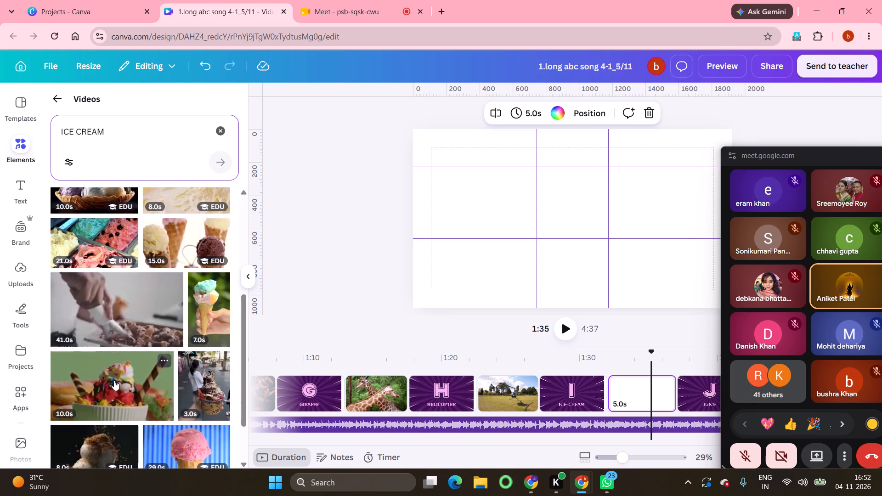
pyautogui.scroll(-1, 115, 409)
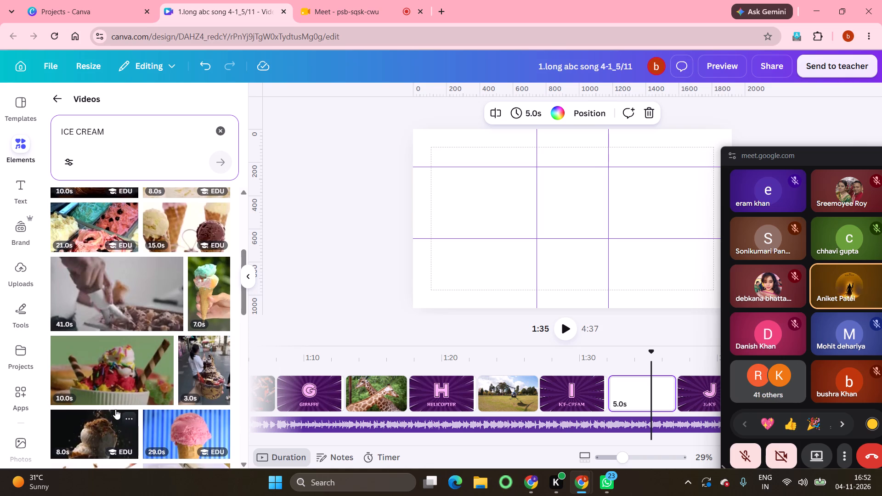
pyautogui.scroll(-1, 115, 409)
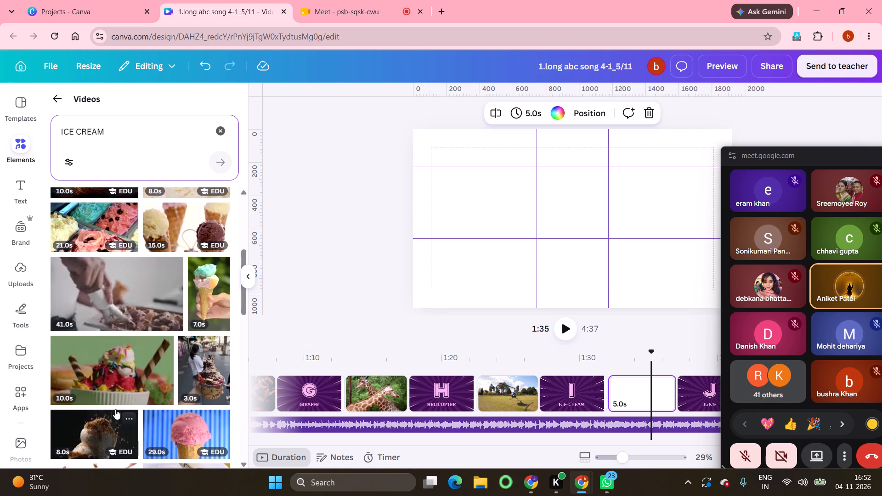
pyautogui.scroll(-3, 115, 409)
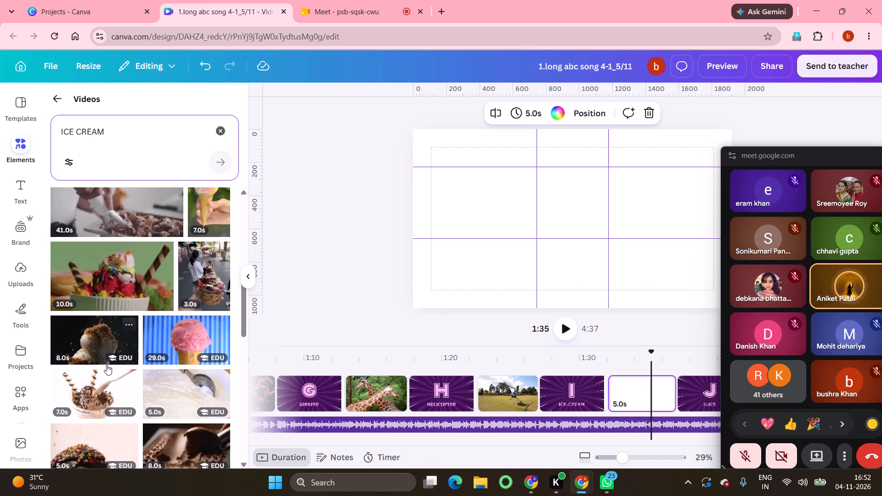
pyautogui.scroll(-2, 107, 365)
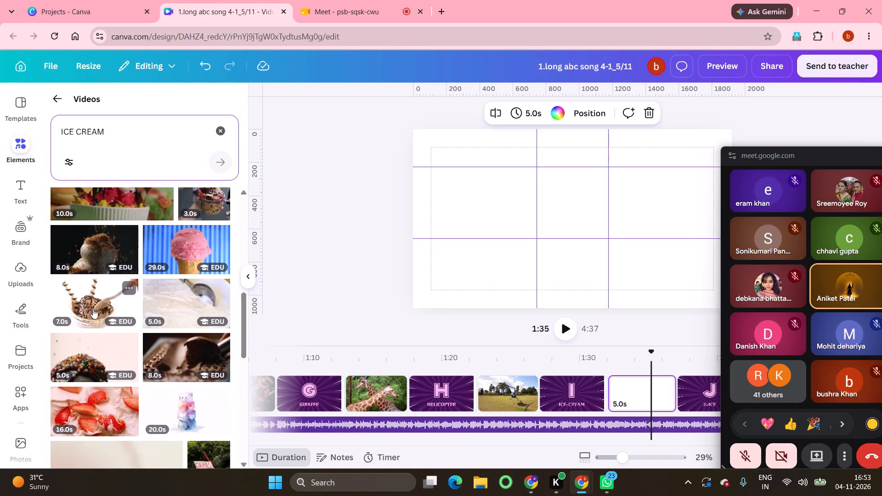
pyautogui.click(93, 309)
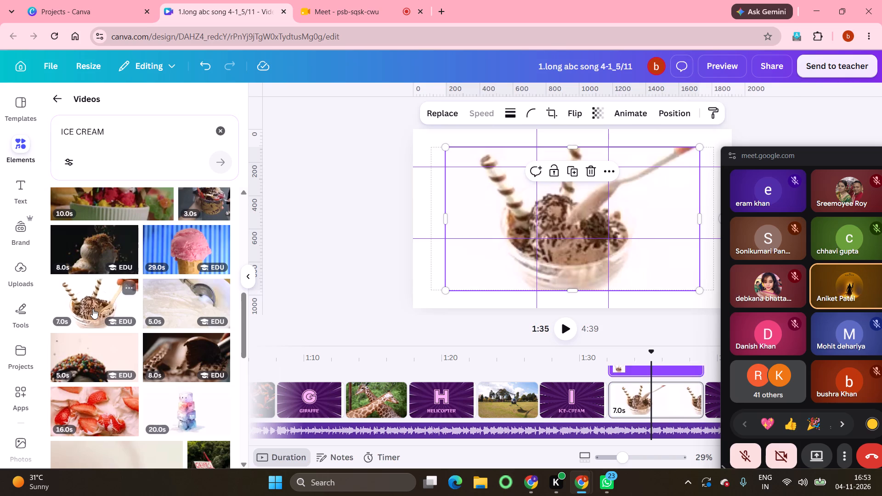
pyautogui.rightClick(636, 207)
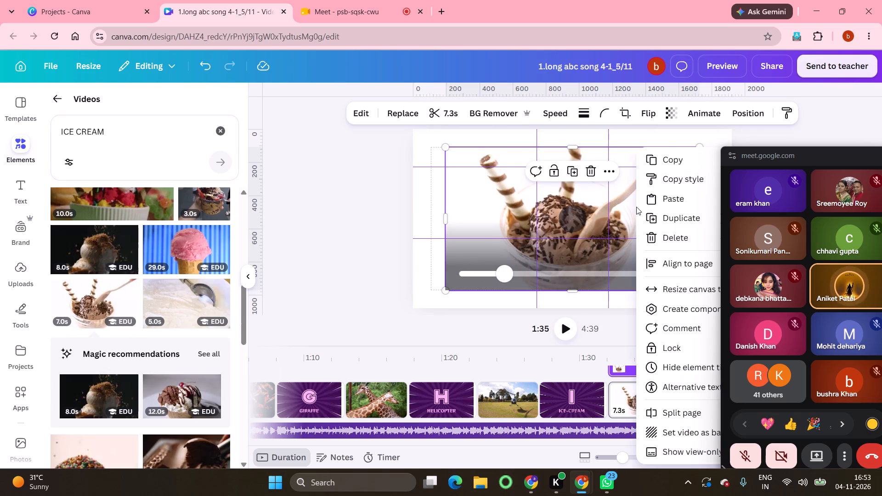
pyautogui.click(692, 433)
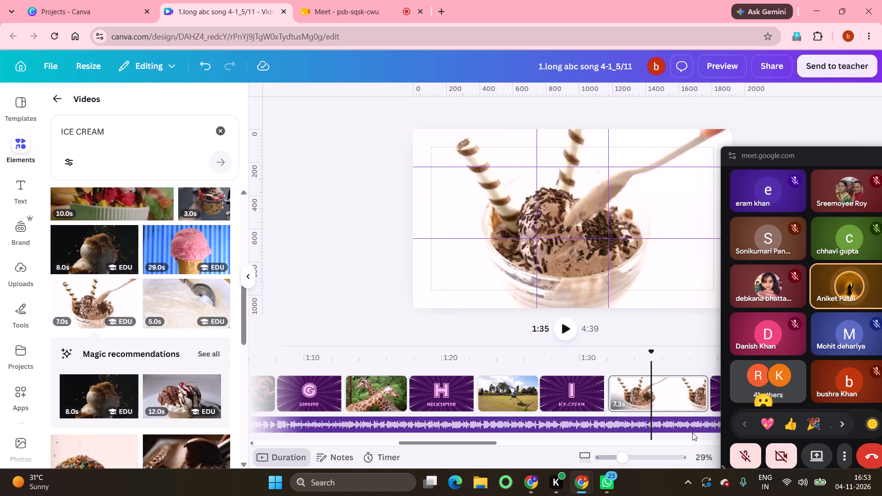
# Shorten the ice cream video page to about 4.6 s in the timeline.
pyautogui.moveTo(698, 396); pyautogui.dragTo(692, 395)
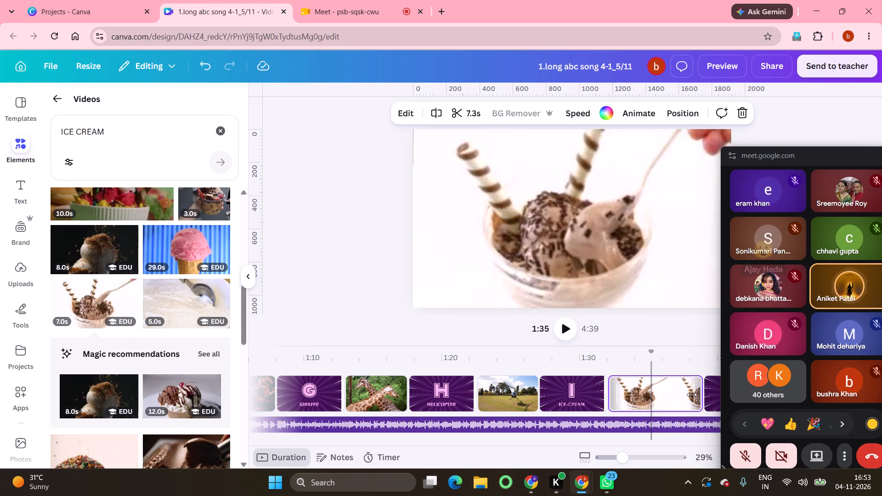
pyautogui.moveTo(692, 395); pyautogui.dragTo(661, 391)
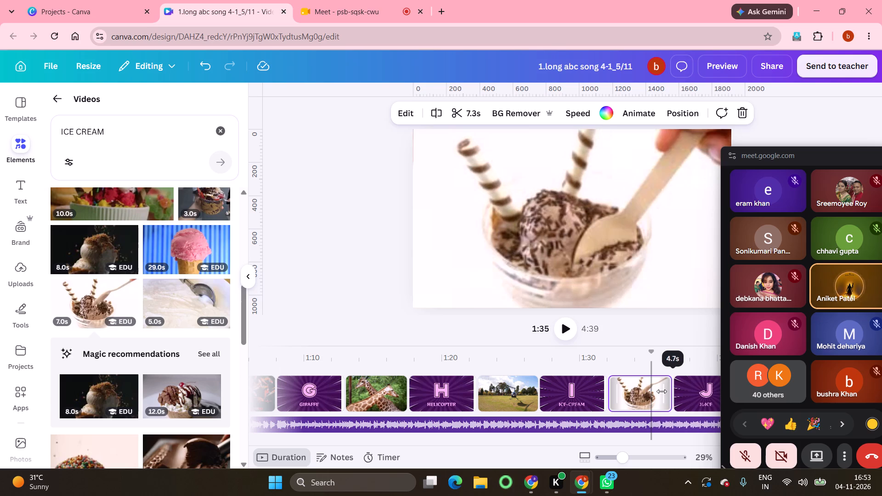
pyautogui.moveTo(661, 391); pyautogui.dragTo(661, 392)
# Search videos for fruit juice to fill the blank page after the letter J page.
pyautogui.hscroll(-8, 661, 392)
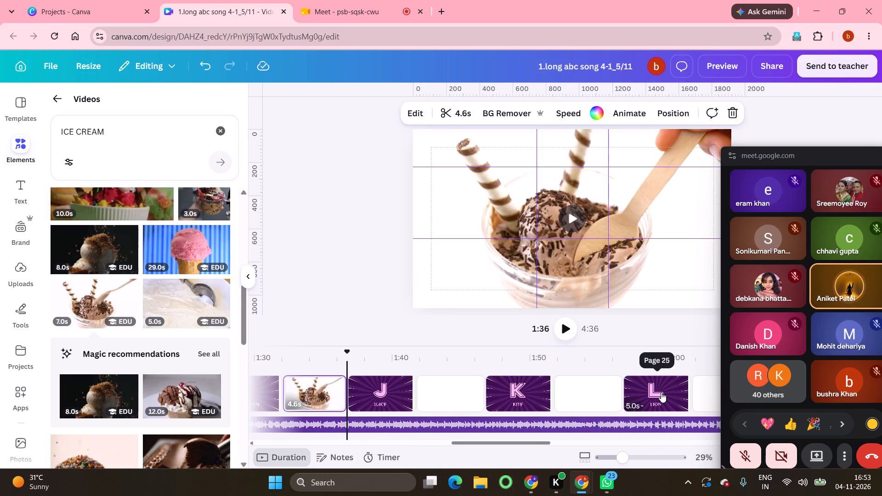
pyautogui.click(446, 397)
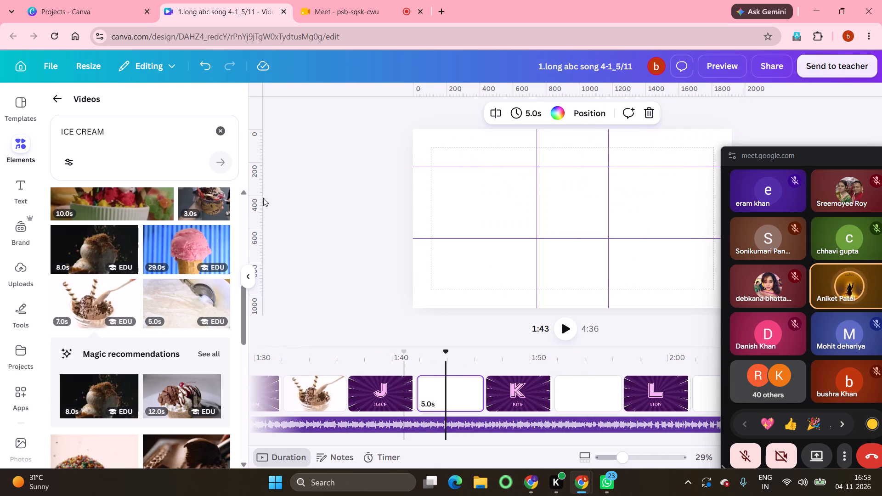
pyautogui.click(218, 130)
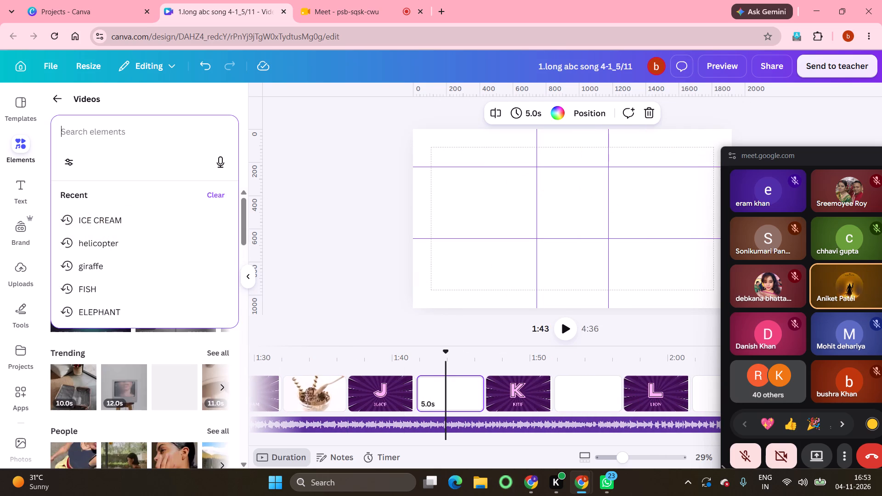
pyautogui.click(129, 124)
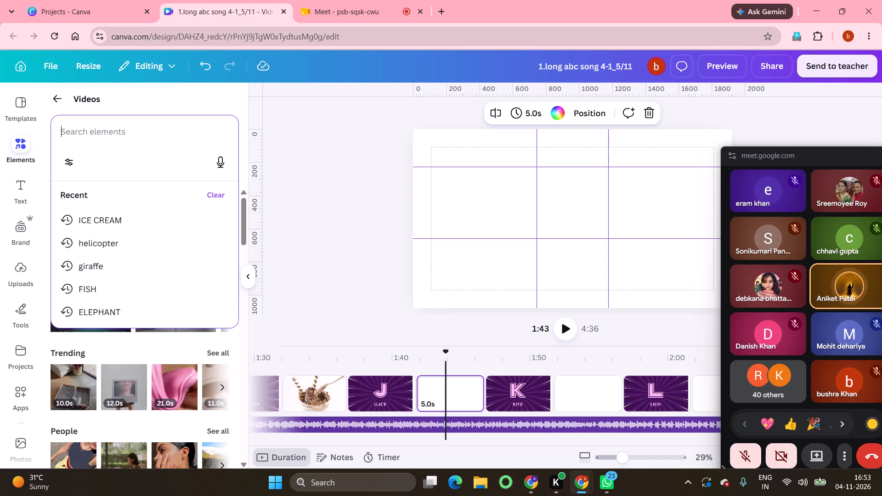
pyautogui.write('JUICE')
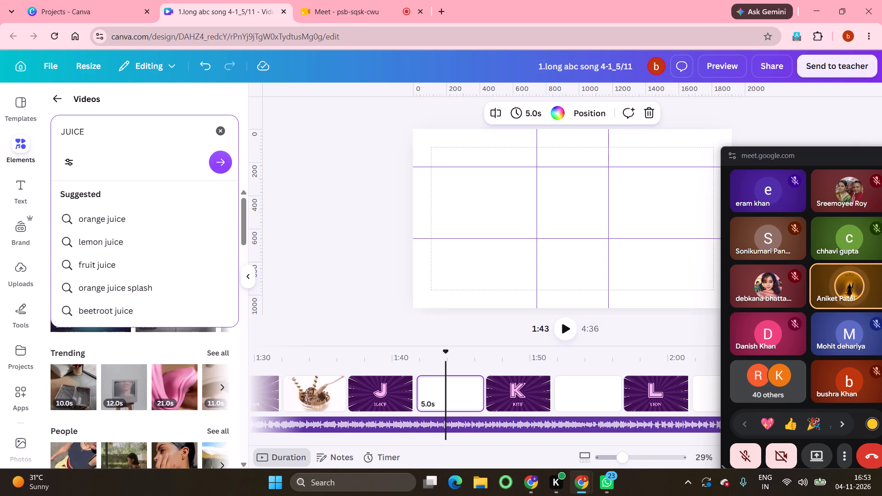
pyautogui.click(105, 268)
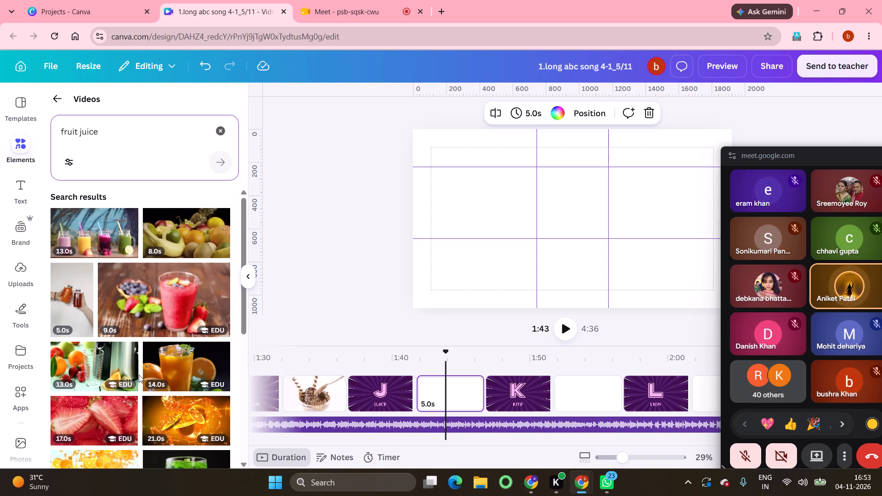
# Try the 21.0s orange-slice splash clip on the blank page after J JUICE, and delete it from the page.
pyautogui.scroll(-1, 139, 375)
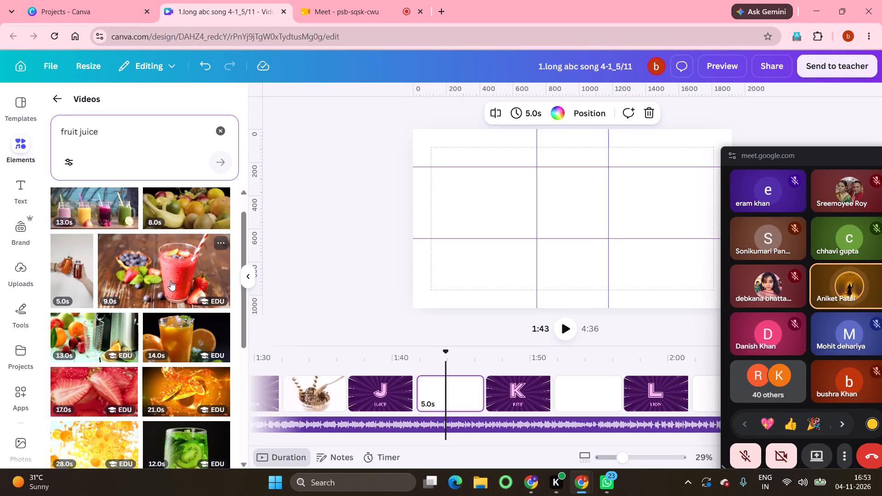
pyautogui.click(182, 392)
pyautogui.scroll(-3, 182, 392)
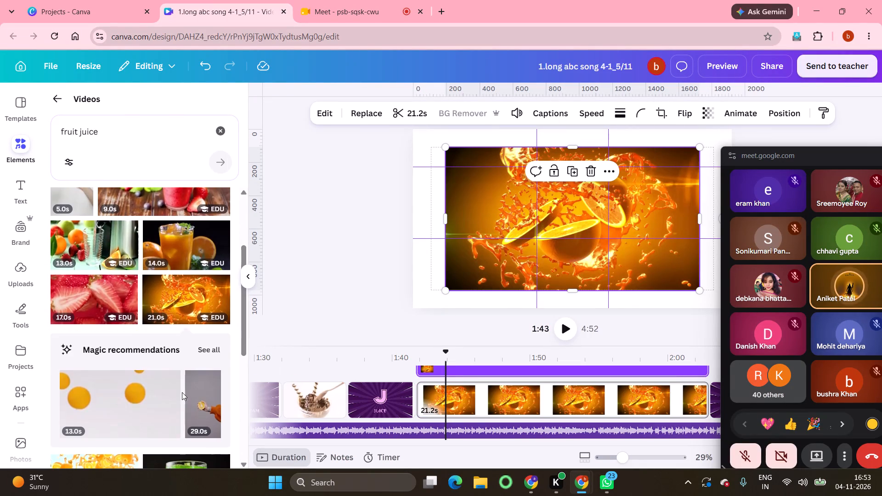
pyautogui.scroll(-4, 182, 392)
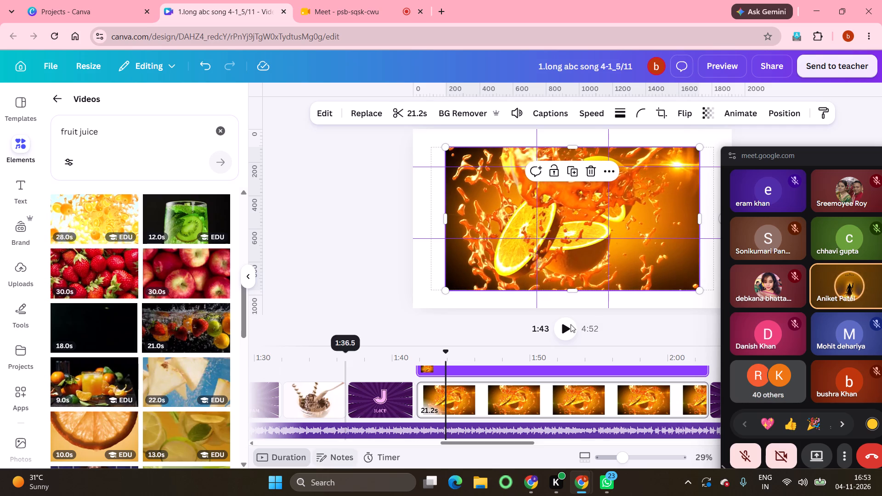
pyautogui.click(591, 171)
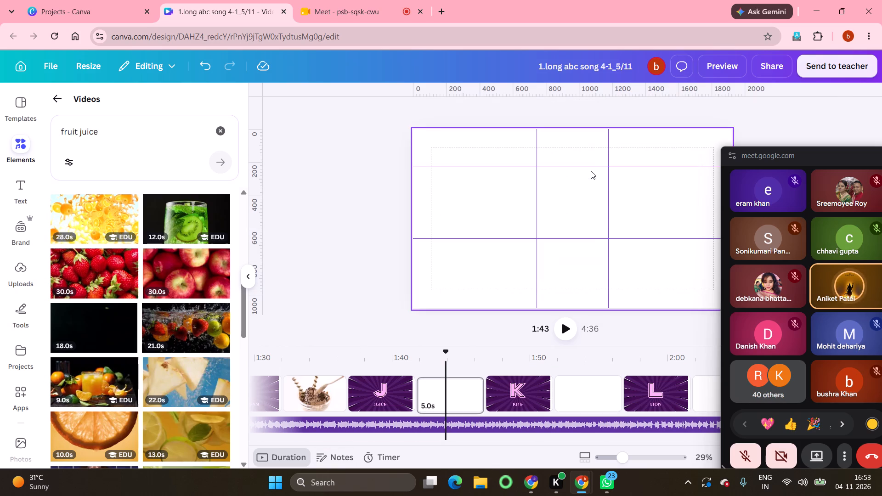
# Set the 10.0s clip of a juice glass with bananas and strawberries as background of the blank page after J JUICE.
pyautogui.scroll(-3, 203, 355)
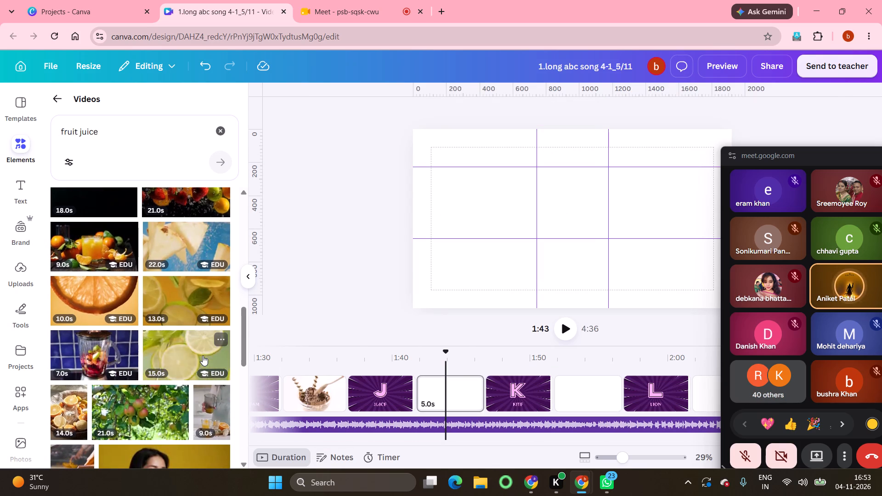
pyautogui.scroll(-3, 203, 355)
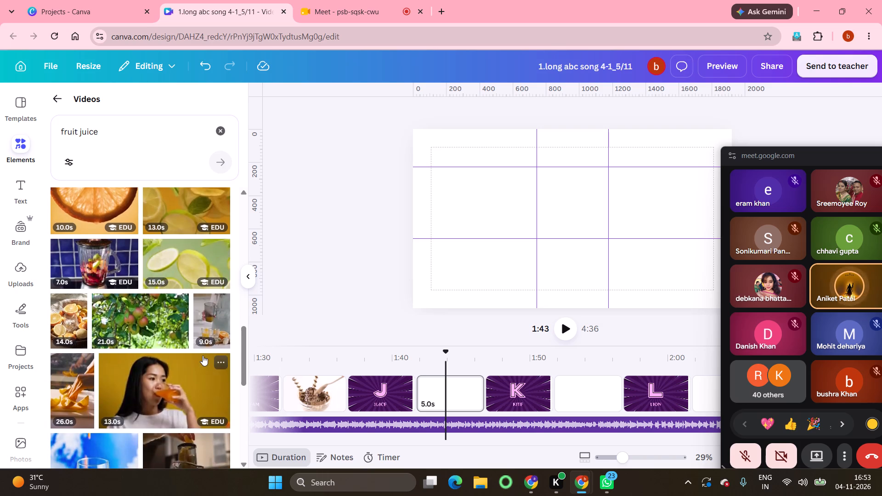
pyautogui.scroll(-3, 203, 355)
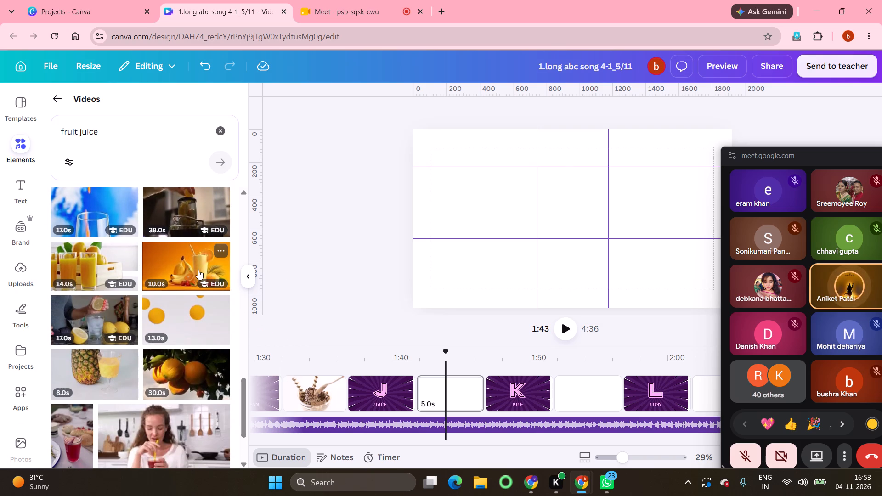
pyautogui.click(198, 270)
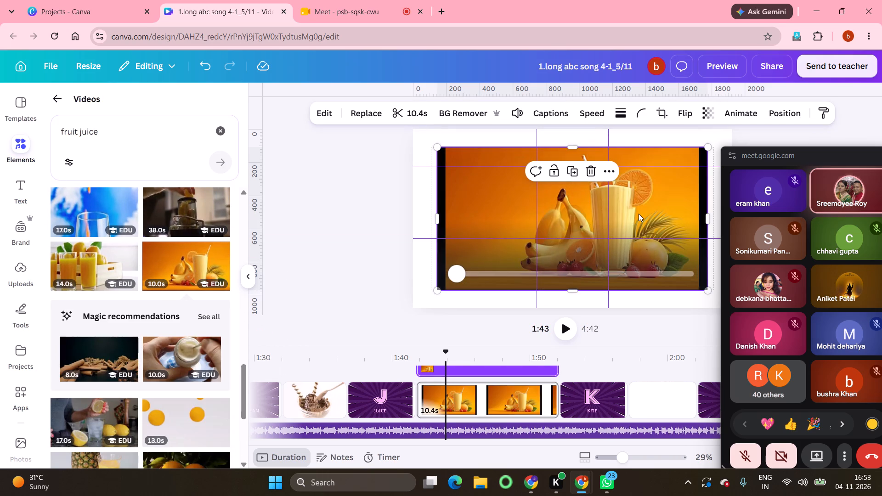
pyautogui.rightClick(639, 214)
pyautogui.click(681, 434)
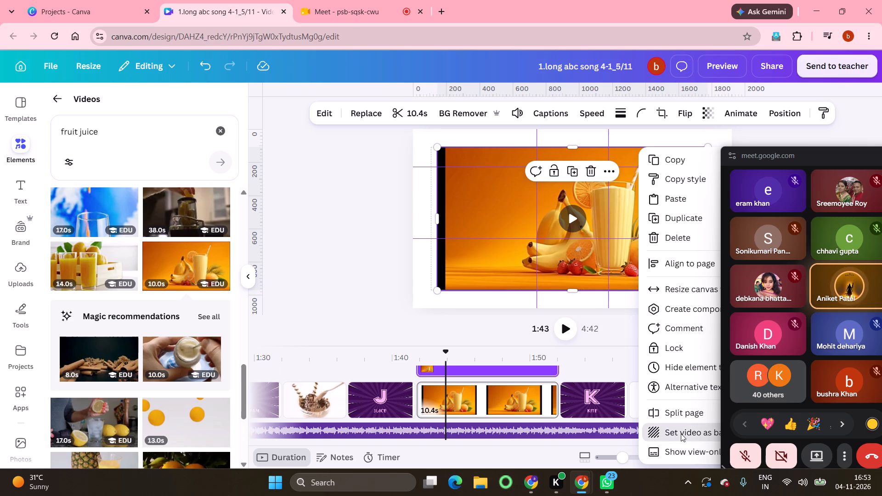
# Shorten the fruit juice video page to about 4.5 s in the timeline.
pyautogui.moveTo(551, 397); pyautogui.dragTo(520, 395)
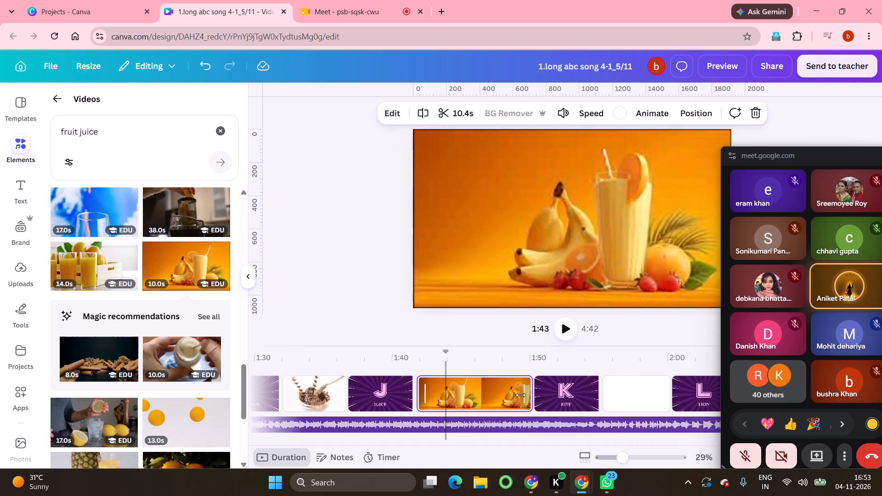
pyautogui.moveTo(520, 395); pyautogui.dragTo(470, 391)
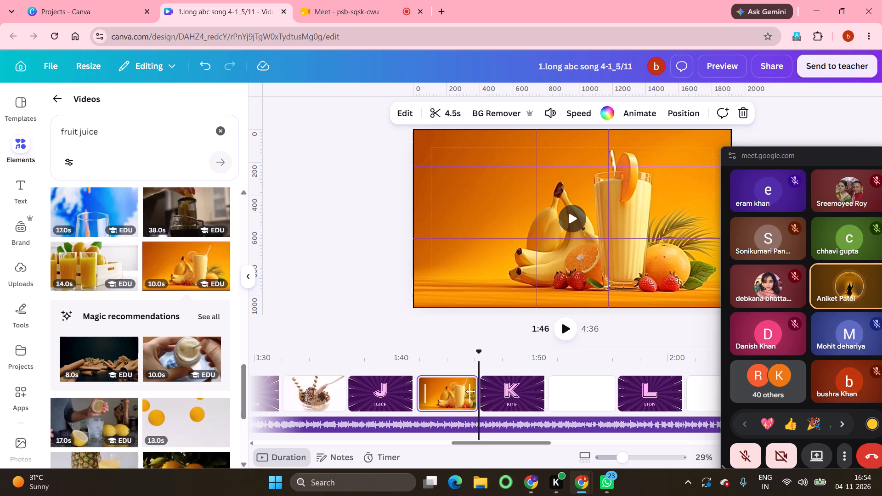
# Select the blank page after the K KITE page and clear the fruit juice video search.
pyautogui.click(581, 397)
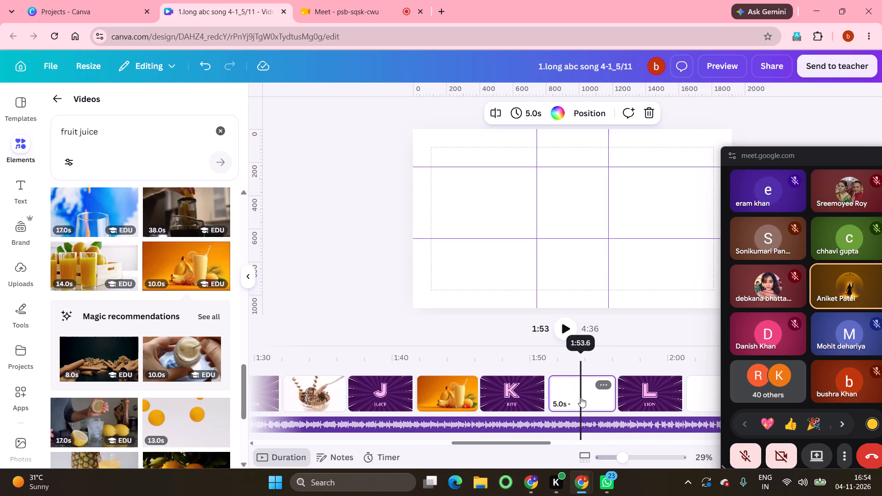
pyautogui.click(220, 130)
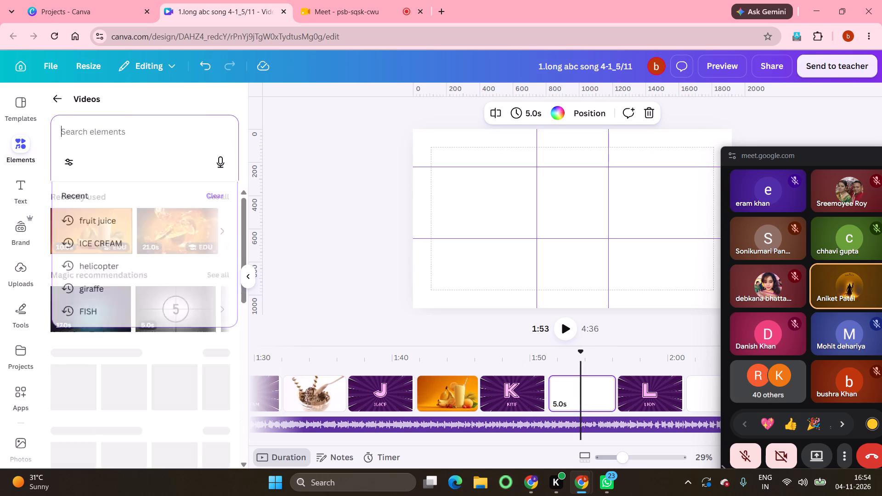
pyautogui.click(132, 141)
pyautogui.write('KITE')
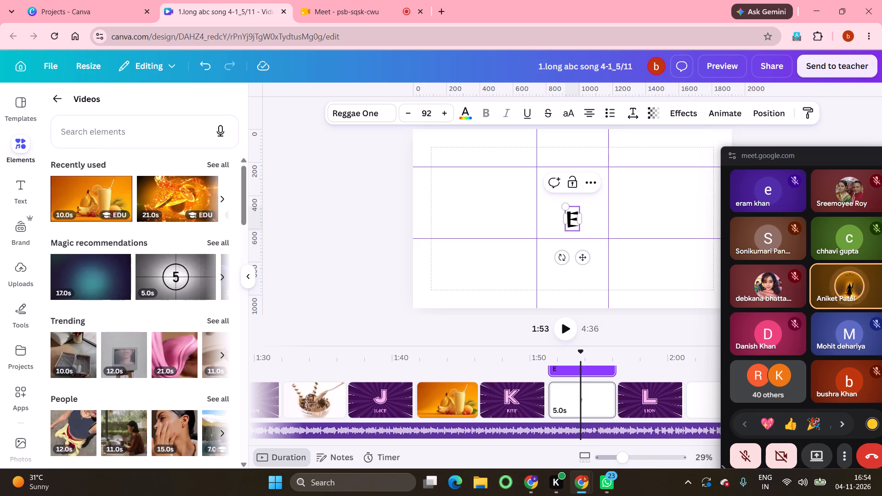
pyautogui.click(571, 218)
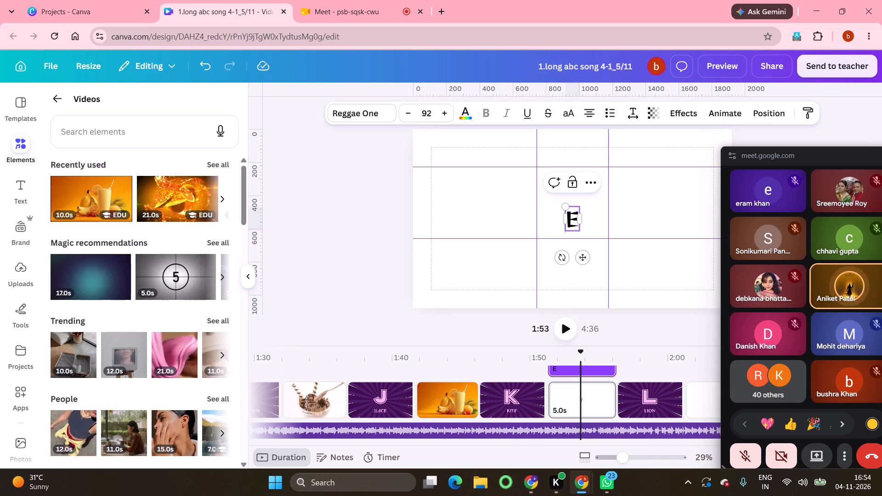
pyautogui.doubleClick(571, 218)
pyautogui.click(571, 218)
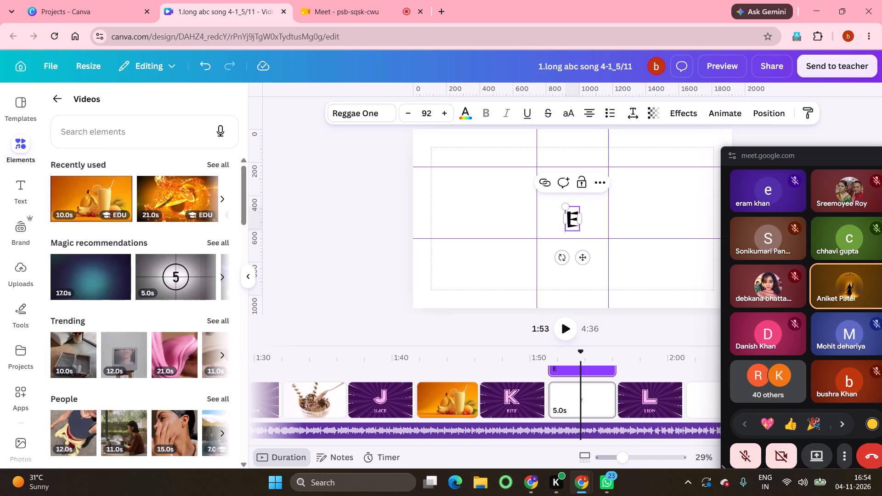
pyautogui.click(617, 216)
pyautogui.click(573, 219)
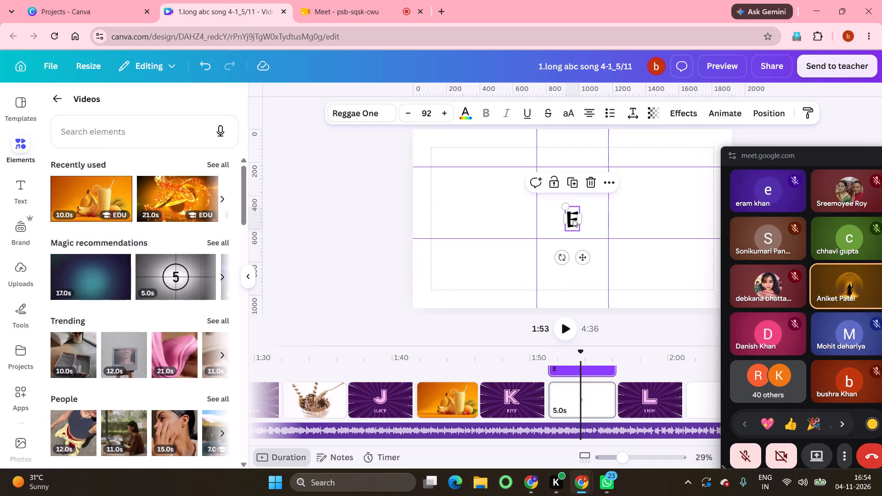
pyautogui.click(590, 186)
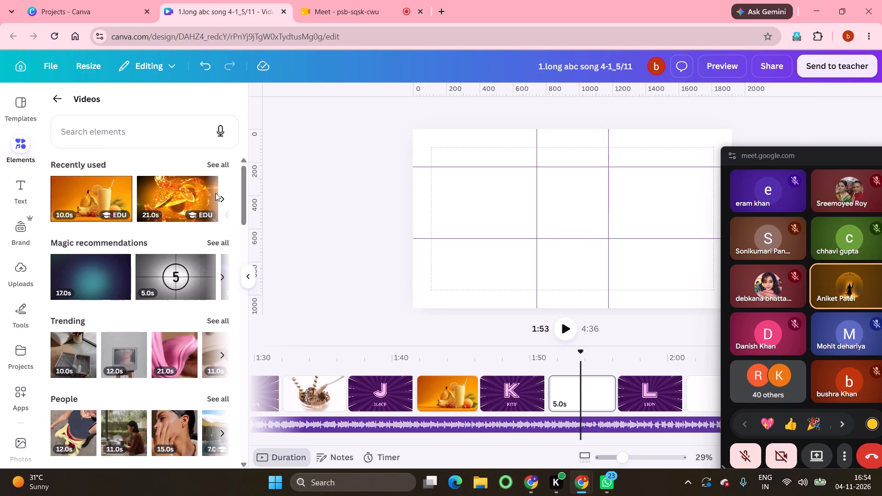
# Search videos for KITE and pick the suggestion "fly a kite" for the blank page after K KITE.
pyautogui.click(132, 129)
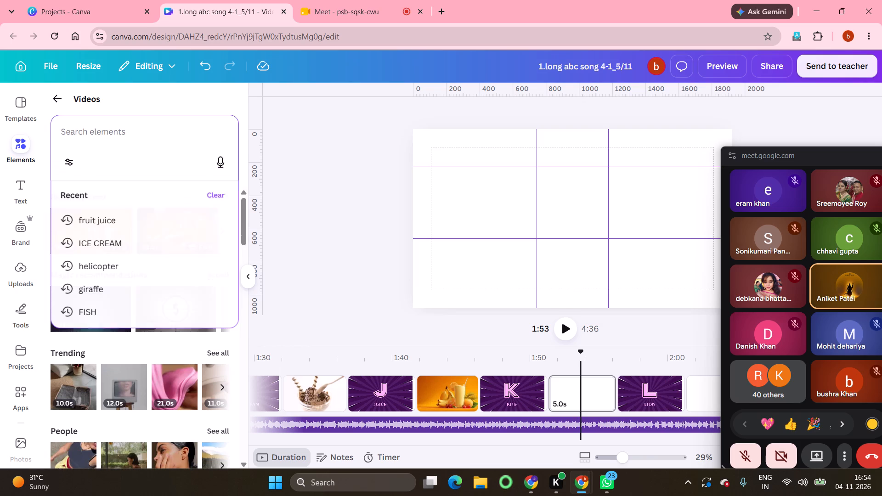
pyautogui.write('KITE')
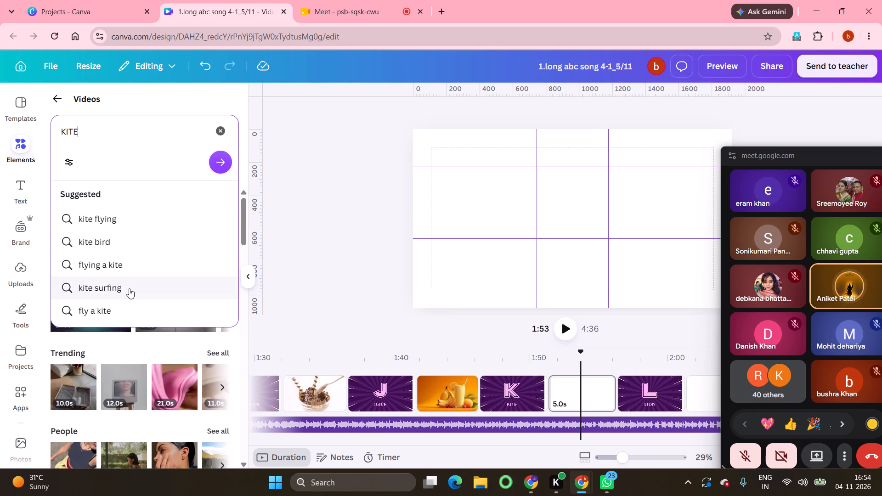
pyautogui.click(94, 313)
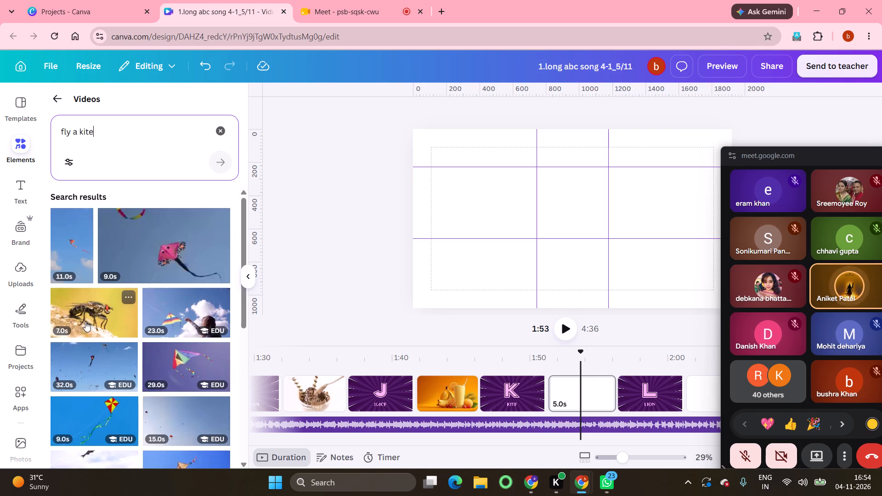
# Set the 14.0s clip of a yellow, green and red kite with long tails as background of the blank page after K KITE.
pyautogui.scroll(-1, 159, 388)
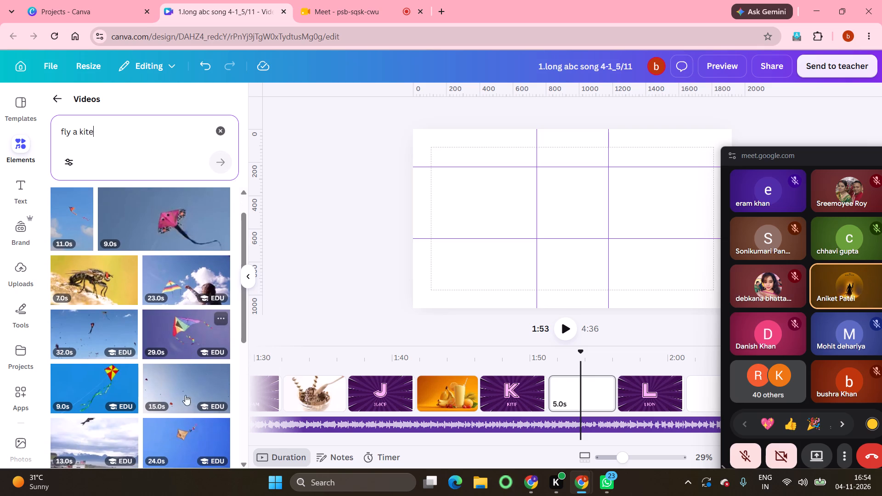
pyautogui.scroll(-6, 177, 415)
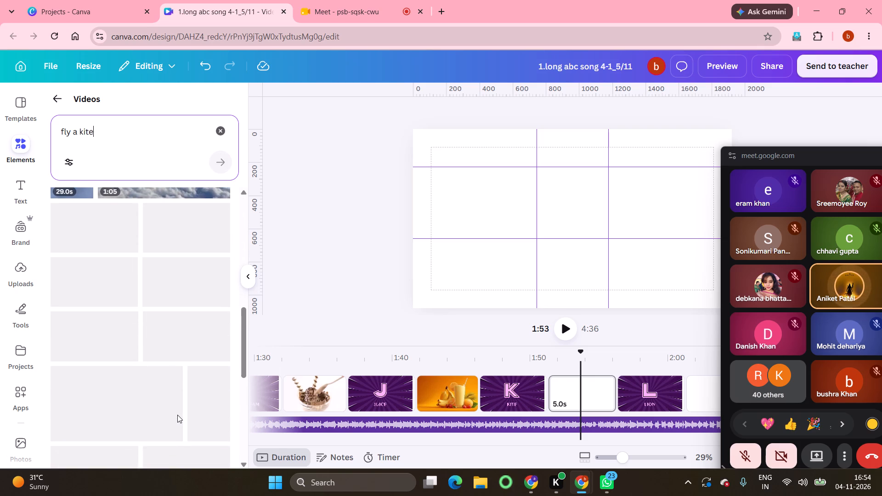
pyautogui.scroll(-1, 177, 415)
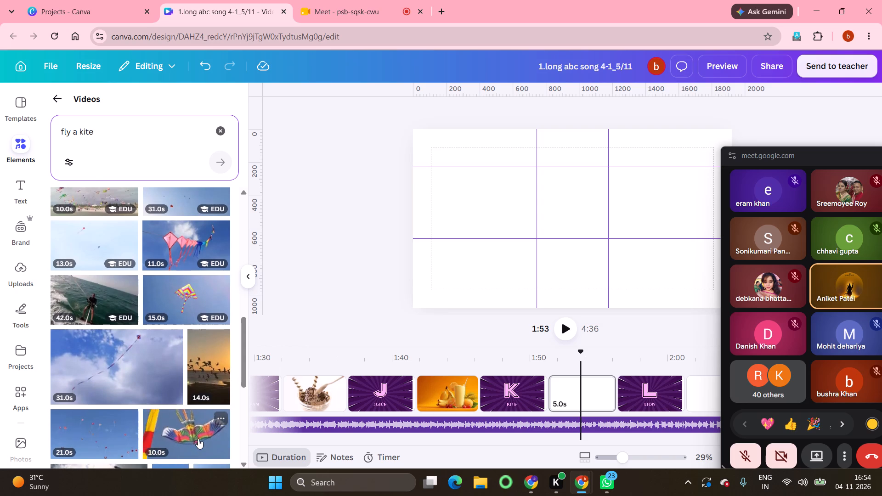
pyautogui.scroll(-3, 198, 439)
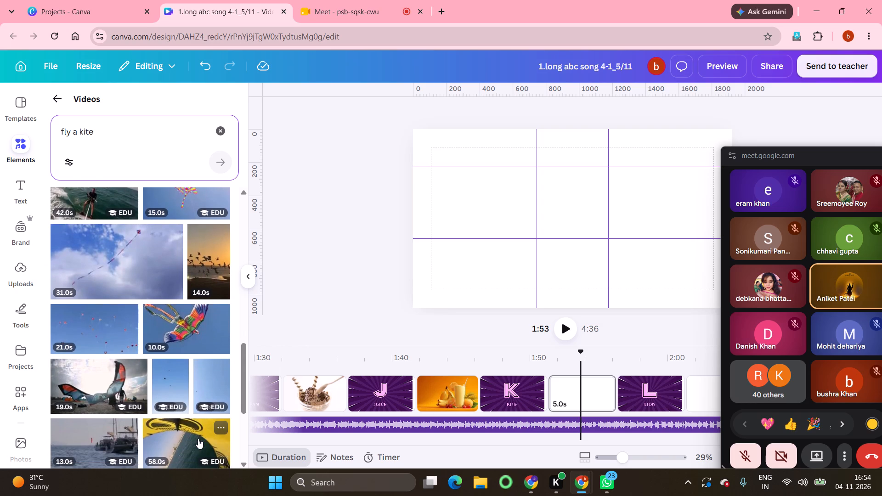
pyautogui.scroll(-4, 198, 439)
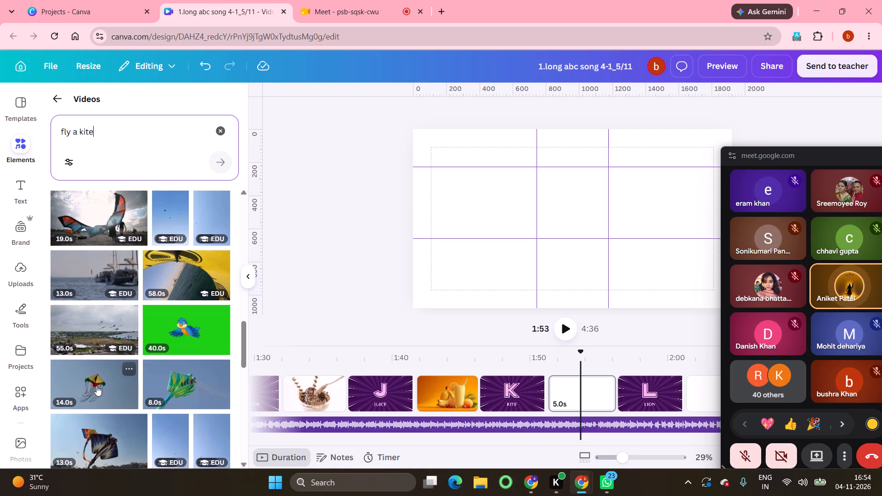
pyautogui.scroll(-2, 135, 436)
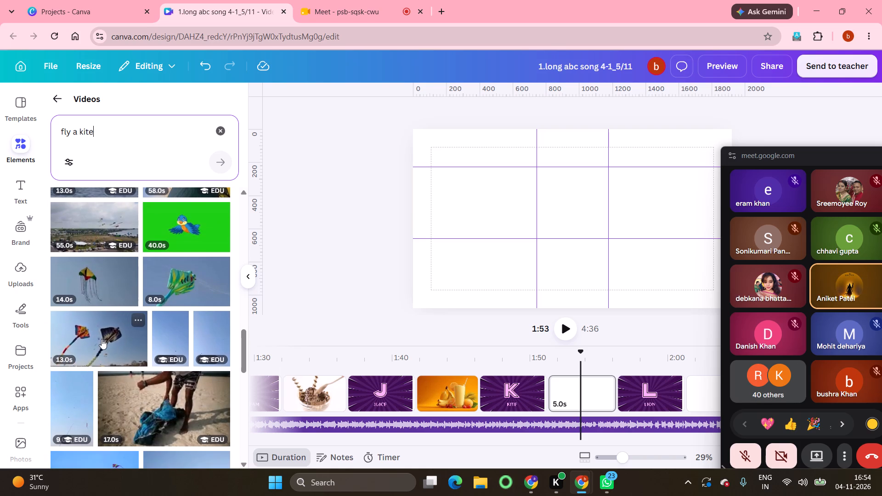
pyautogui.click(90, 286)
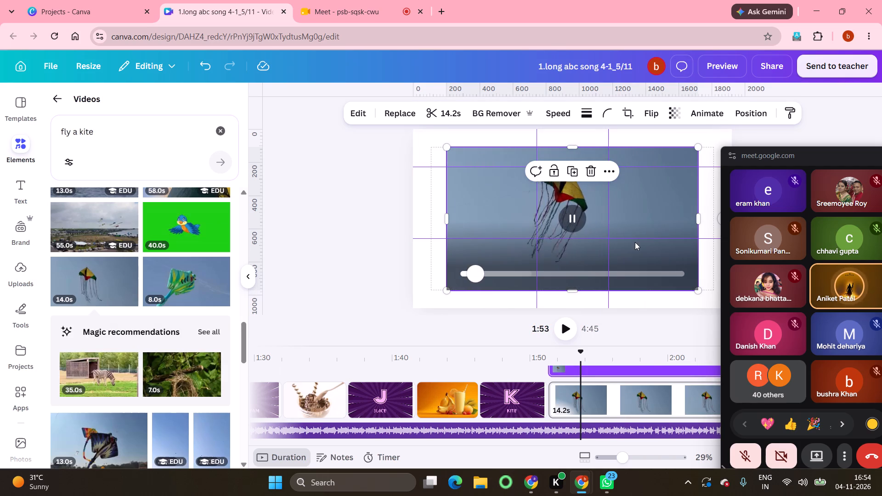
pyautogui.rightClick(635, 242)
pyautogui.click(686, 431)
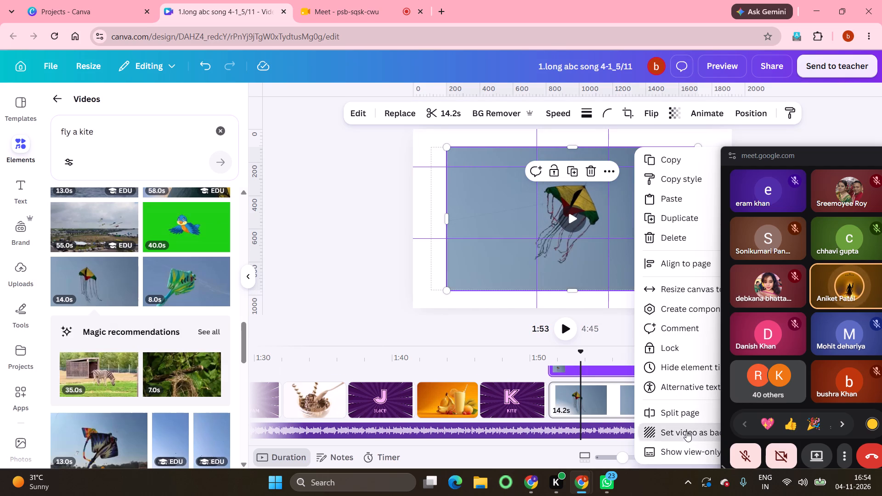
# Shorten the kite video page to about 4.4 s in the timeline.
pyautogui.hscroll(-2, 674, 392)
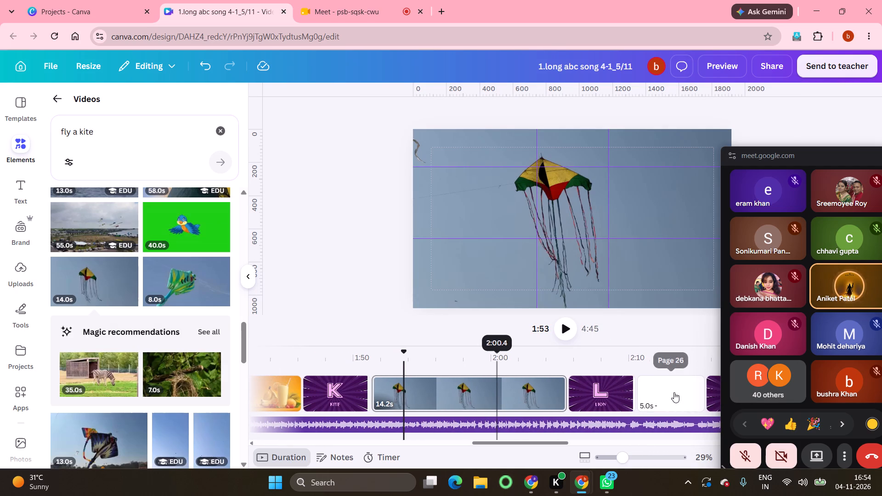
pyautogui.moveTo(556, 397); pyautogui.dragTo(510, 396)
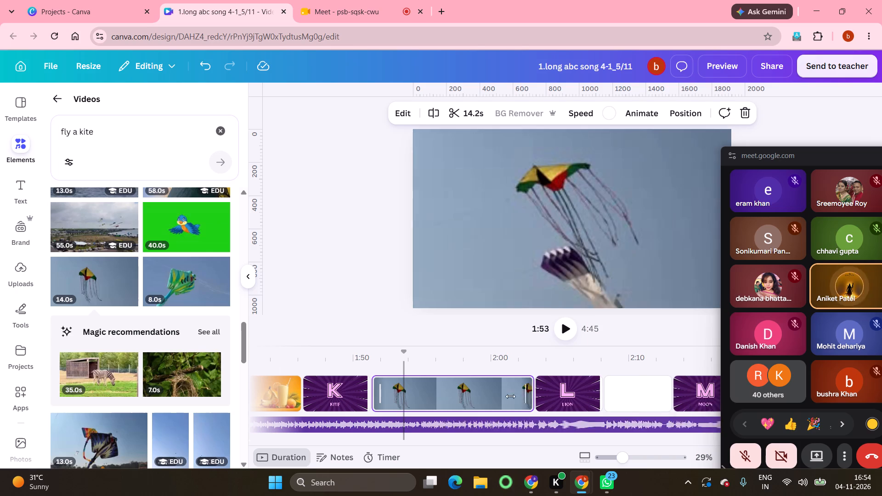
pyautogui.moveTo(510, 396); pyautogui.dragTo(421, 395)
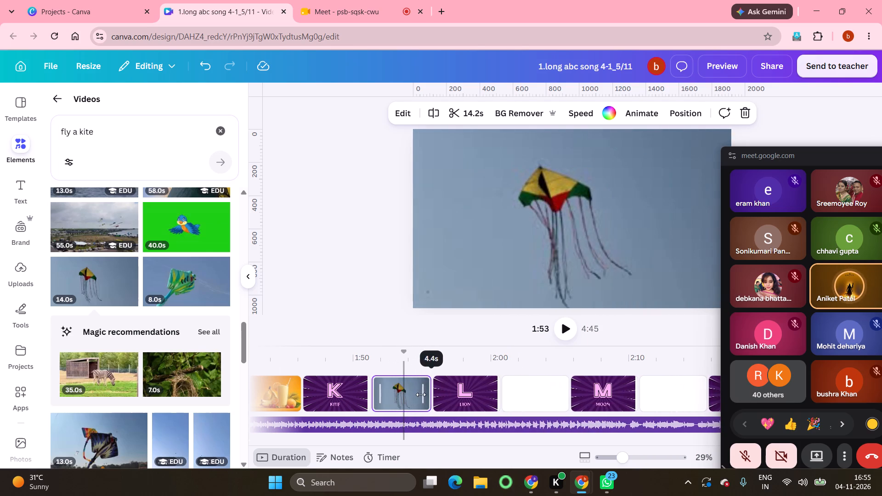
pyautogui.moveTo(421, 395); pyautogui.dragTo(422, 395)
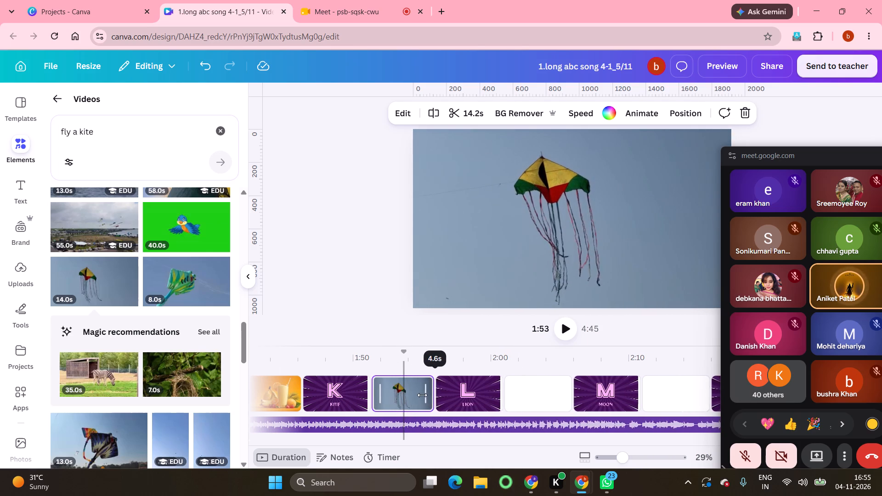
pyautogui.moveTo(422, 395); pyautogui.dragTo(420, 394)
# Search videos for LION and set the 11.0s clip of a lion in green grass as background of the blank page after L LION.
pyautogui.click(537, 393)
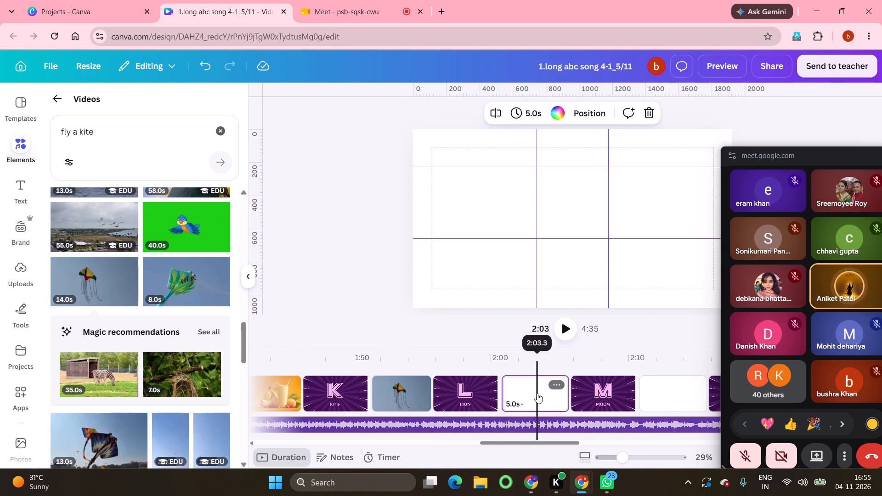
pyautogui.click(219, 131)
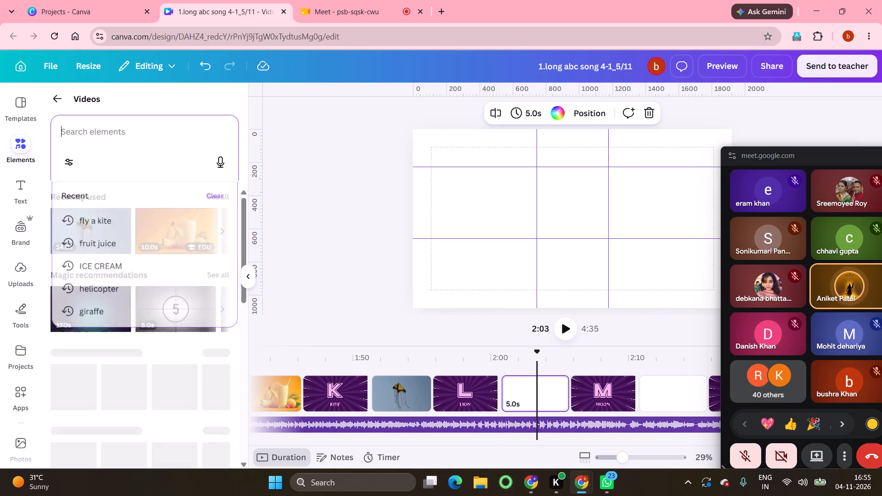
pyautogui.write('LION')
pyautogui.click(225, 163)
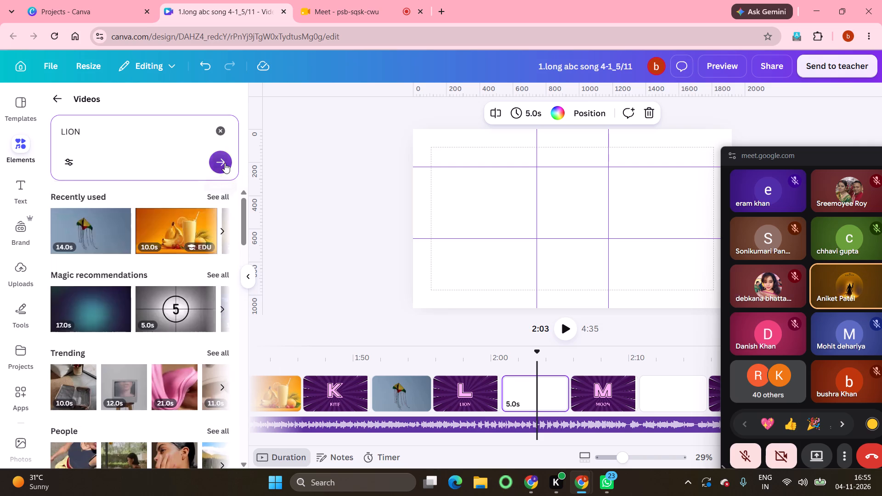
pyautogui.scroll(-1, 149, 381)
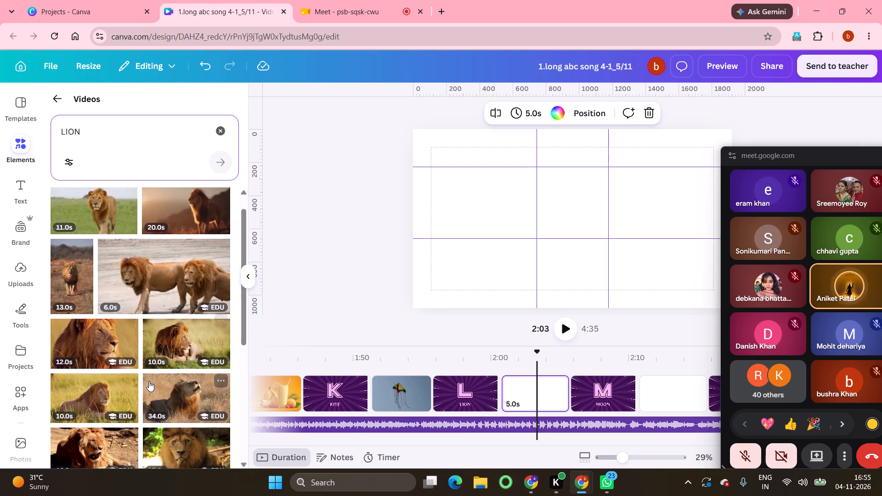
pyautogui.click(96, 214)
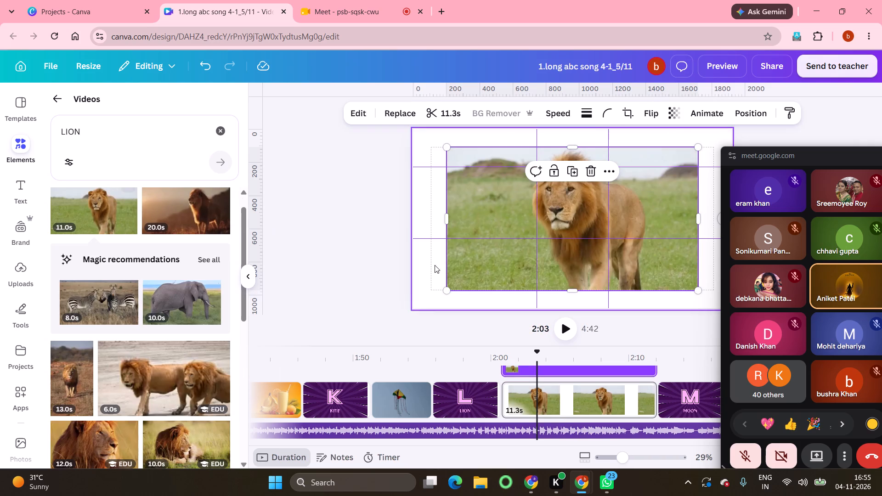
pyautogui.rightClick(649, 214)
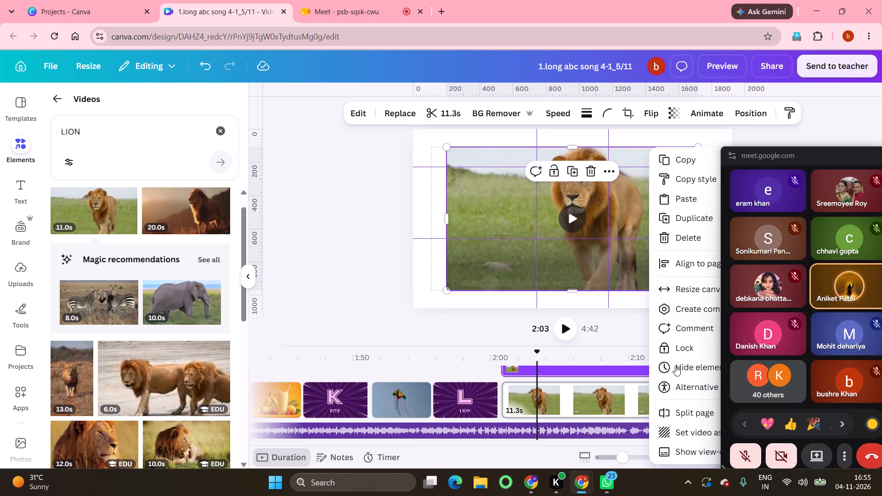
pyautogui.click(695, 433)
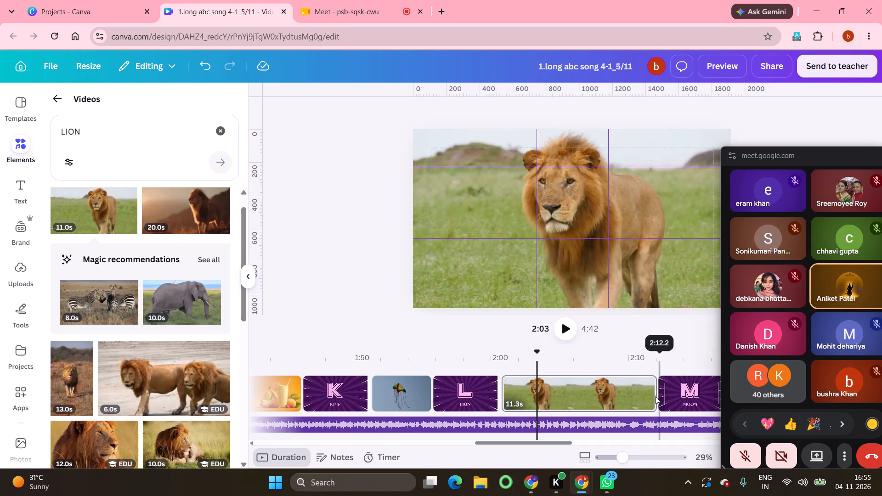
# Shorten the lion video page to about 4.5 s in the timeline.
pyautogui.moveTo(647, 393); pyautogui.dragTo(565, 393)
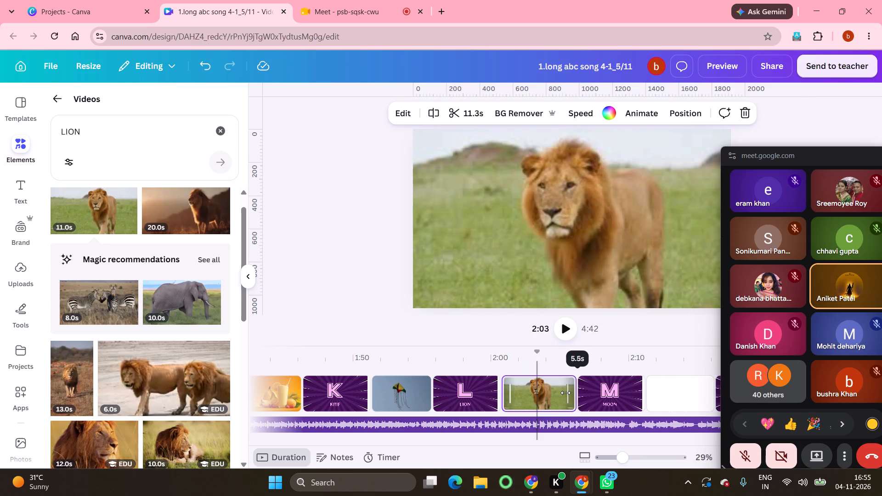
pyautogui.moveTo(565, 393); pyautogui.dragTo(553, 389)
# Search videos for MOON and set the 15.0s clip of a teal cloudy full moon as background of the blank page after M MOON.
pyautogui.click(671, 400)
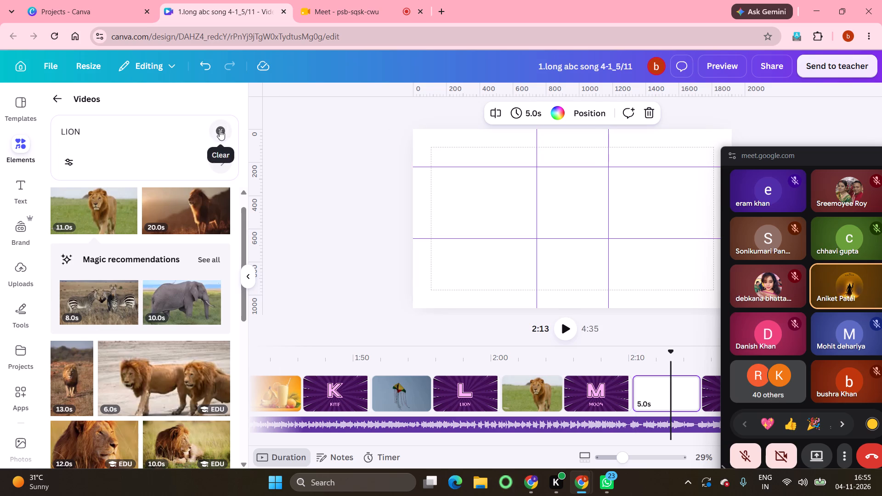
pyautogui.click(220, 130)
pyautogui.write('MOON')
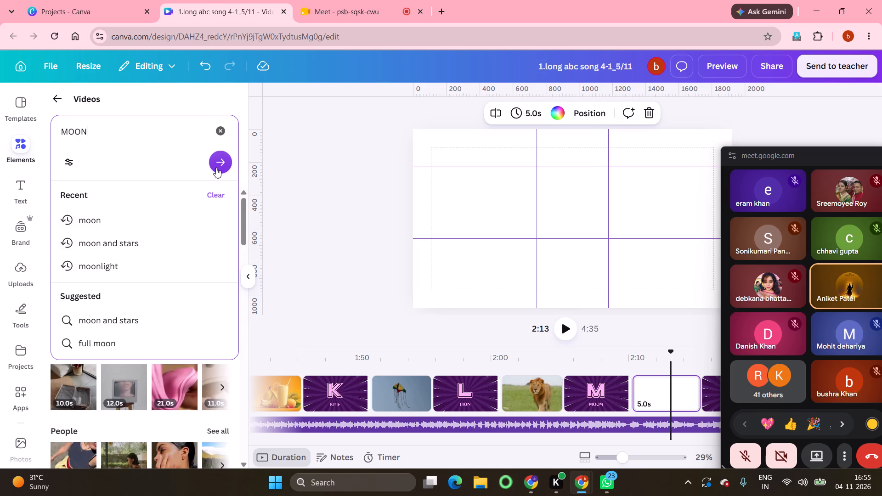
pyautogui.click(215, 165)
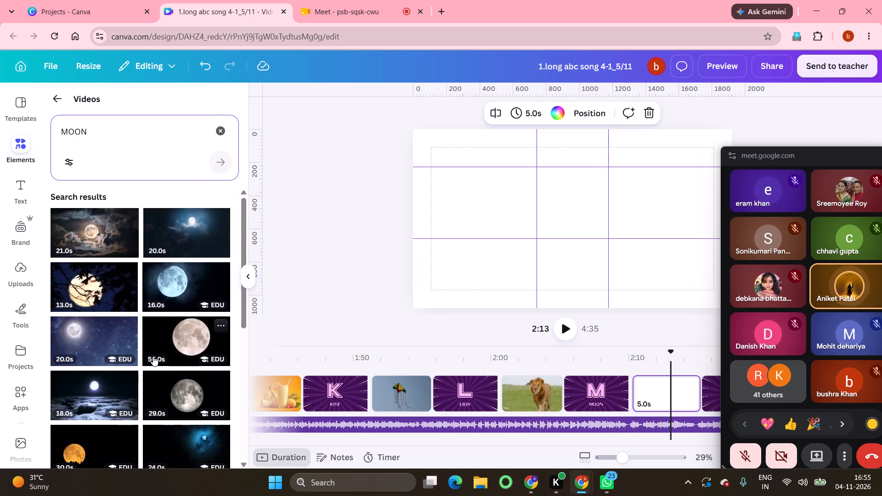
pyautogui.scroll(-1, 153, 356)
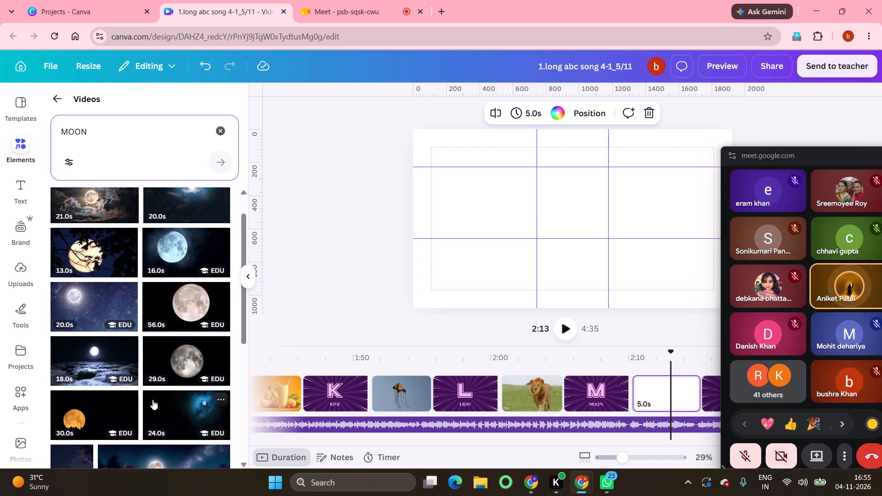
pyautogui.scroll(-7, 153, 400)
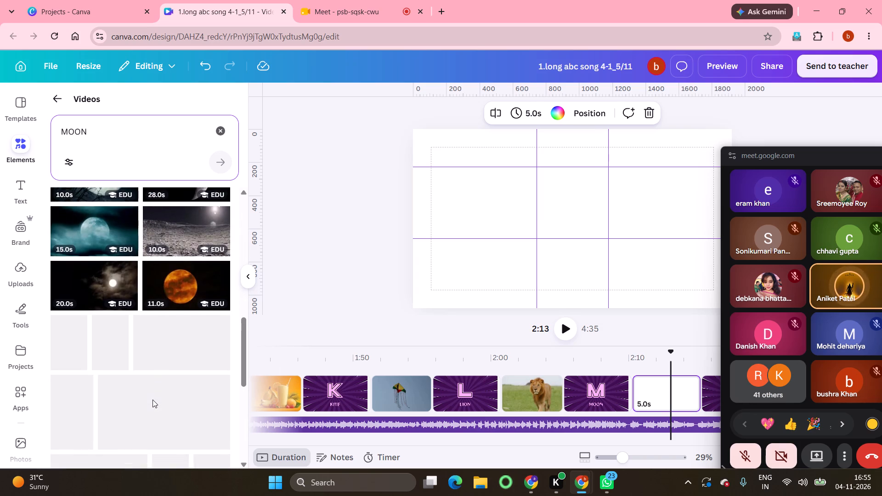
pyautogui.click(100, 233)
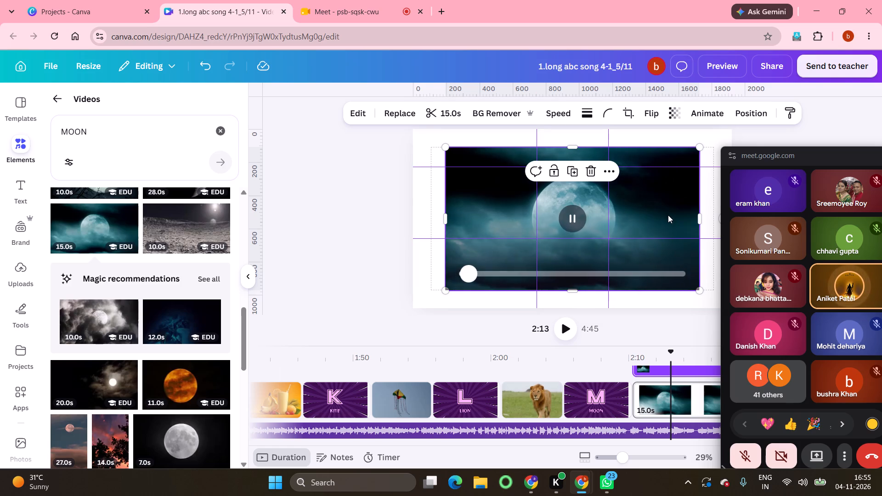
pyautogui.rightClick(663, 212)
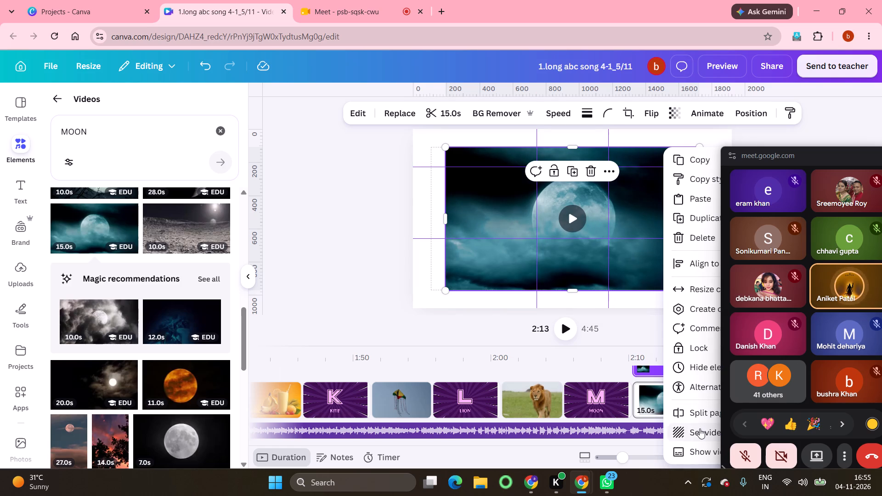
pyautogui.click(700, 428)
# Shorten the moon video page to about 4.4 s in the timeline.
pyautogui.hscroll(-6, 672, 396)
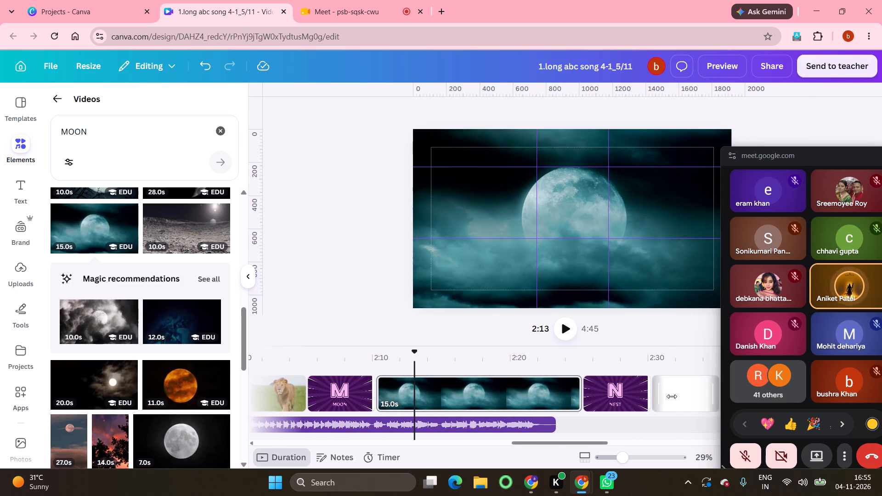
pyautogui.moveTo(569, 401); pyautogui.dragTo(517, 401)
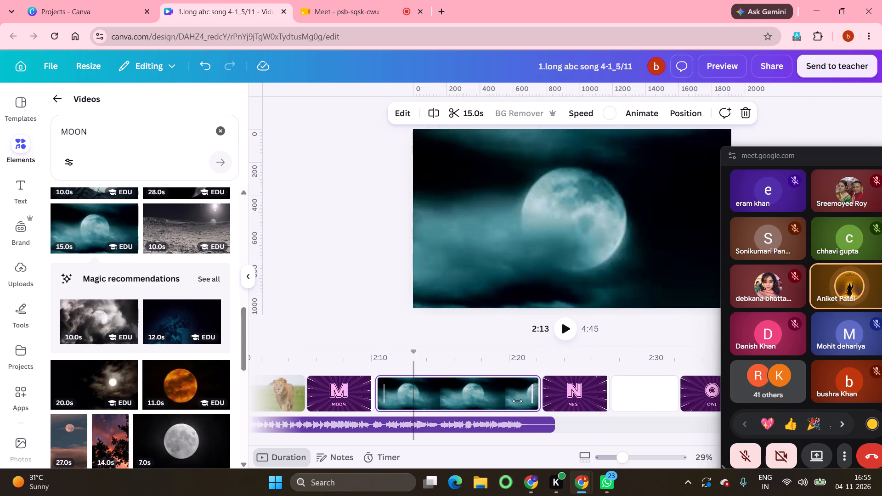
pyautogui.moveTo(517, 401); pyautogui.dragTo(414, 402)
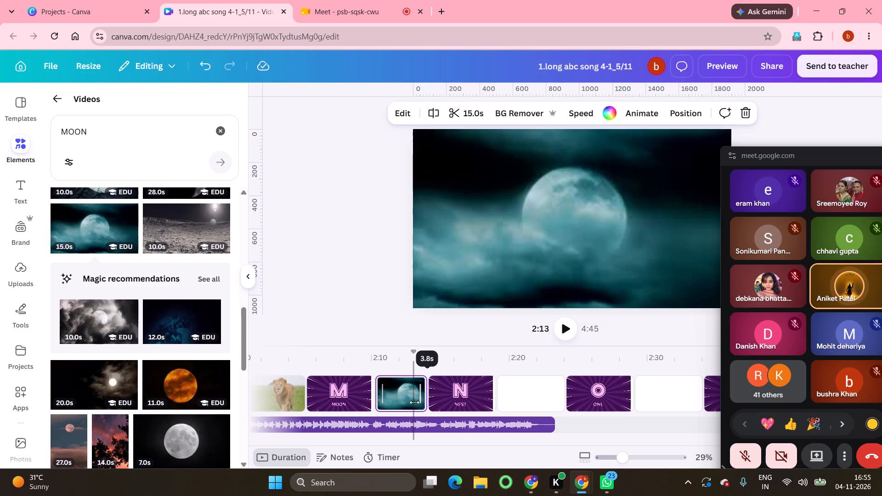
pyautogui.moveTo(414, 402); pyautogui.dragTo(423, 402)
# Select the blank page after the N NEST page and search videos for NEST.
pyautogui.click(534, 400)
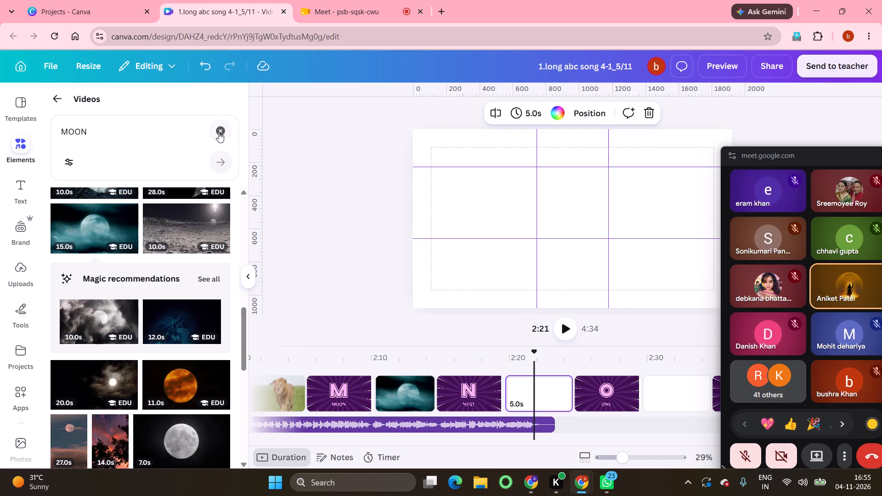
pyautogui.click(221, 132)
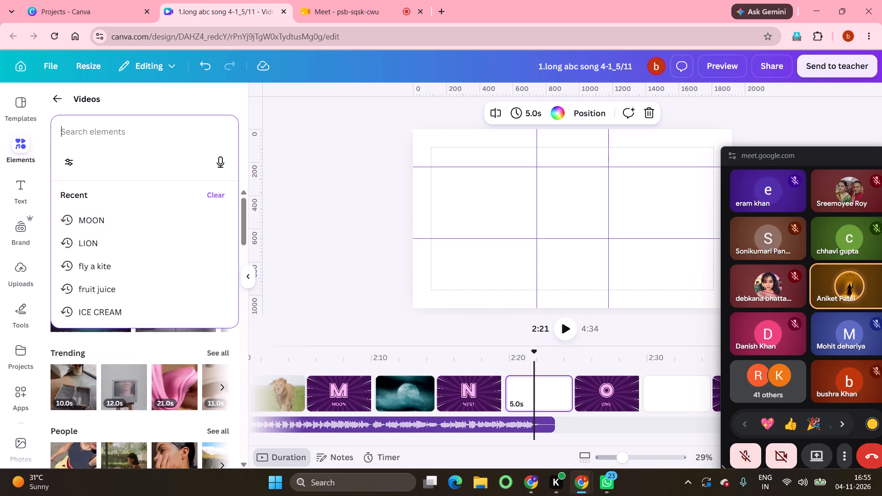
pyautogui.write('NES')
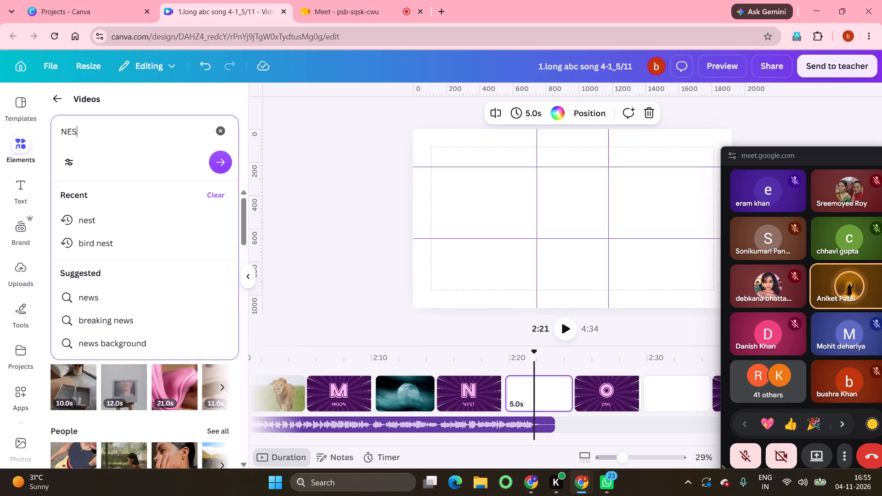
pyautogui.press('t')
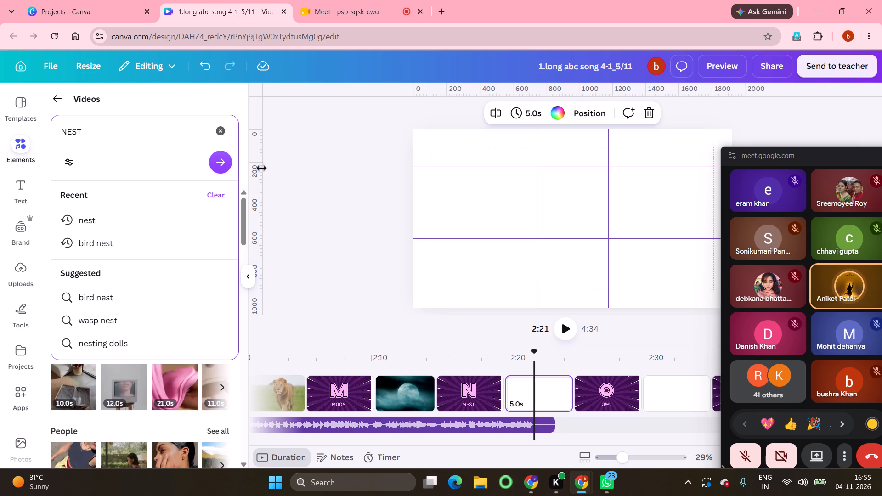
pyautogui.click(222, 163)
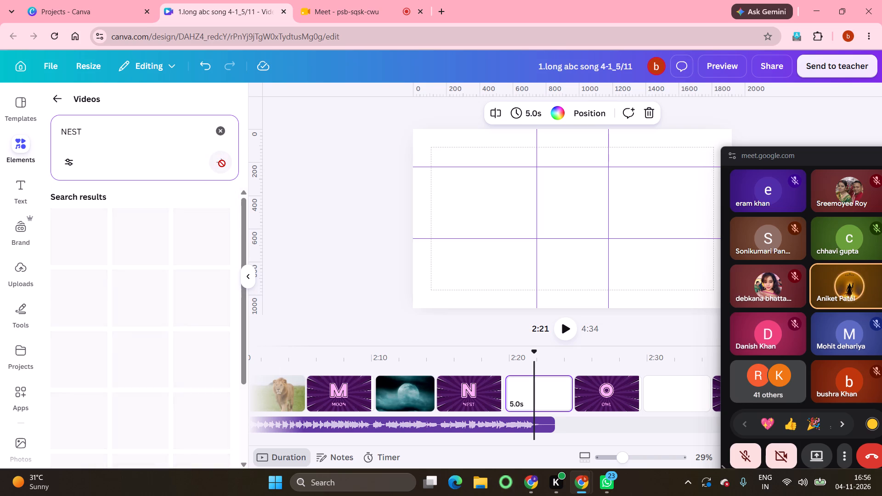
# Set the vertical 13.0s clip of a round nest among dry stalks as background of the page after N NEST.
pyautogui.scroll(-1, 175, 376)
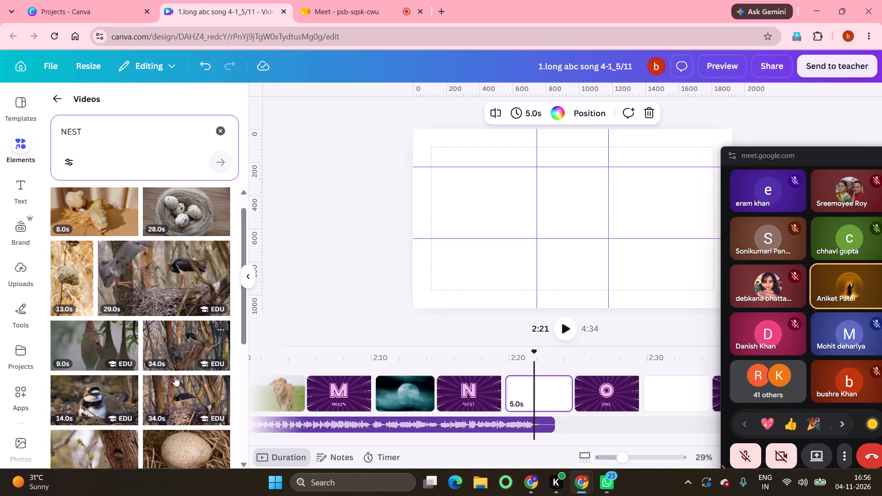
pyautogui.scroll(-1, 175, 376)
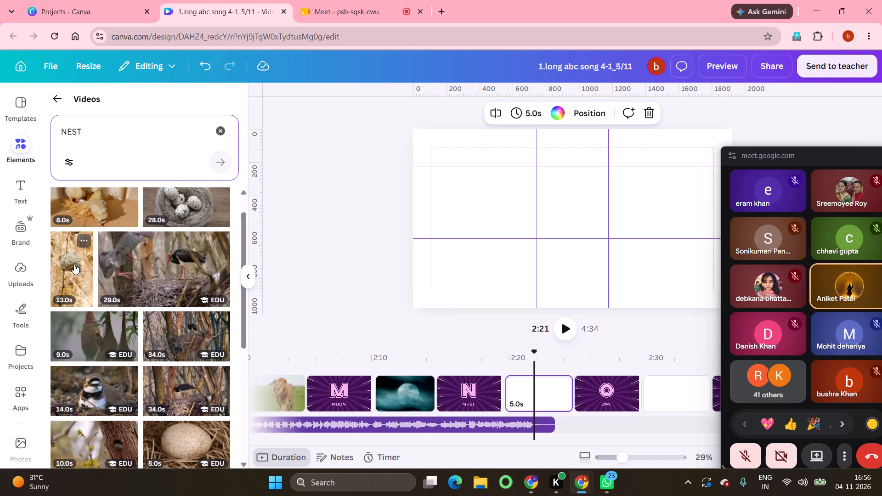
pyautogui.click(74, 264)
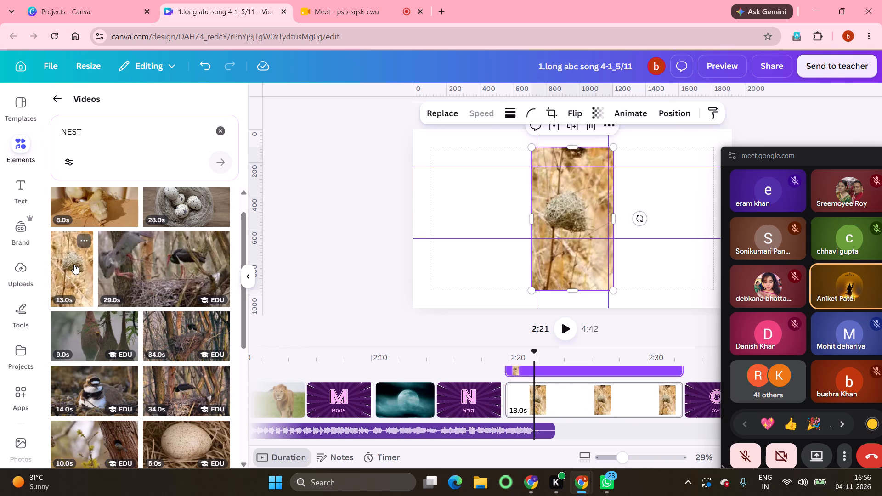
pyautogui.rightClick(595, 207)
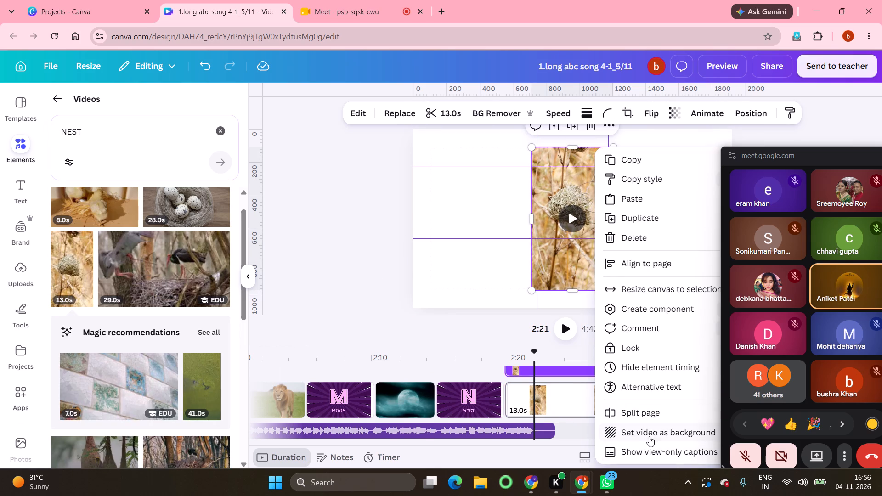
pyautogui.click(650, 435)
# Play the video from the end of the N NEST page to check the nest clip.
pyautogui.scroll(1, 640, 299)
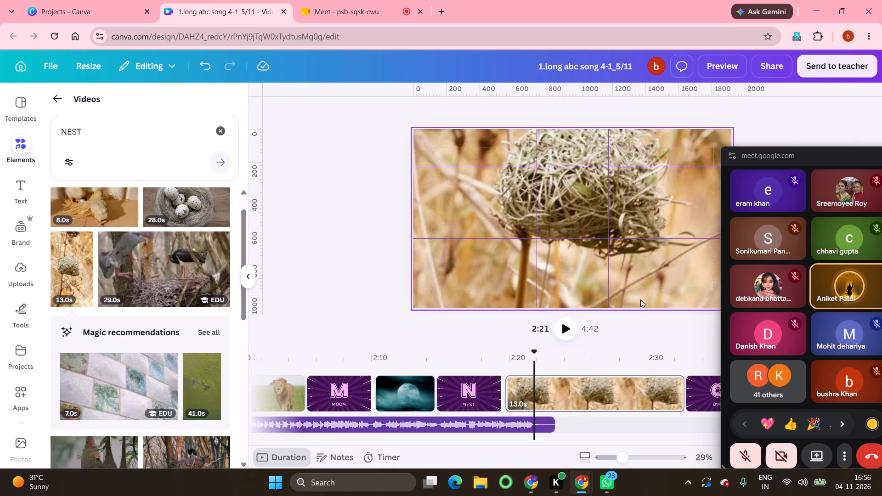
pyautogui.scroll(1, 640, 299)
pyautogui.moveTo(534, 355); pyautogui.dragTo(503, 356)
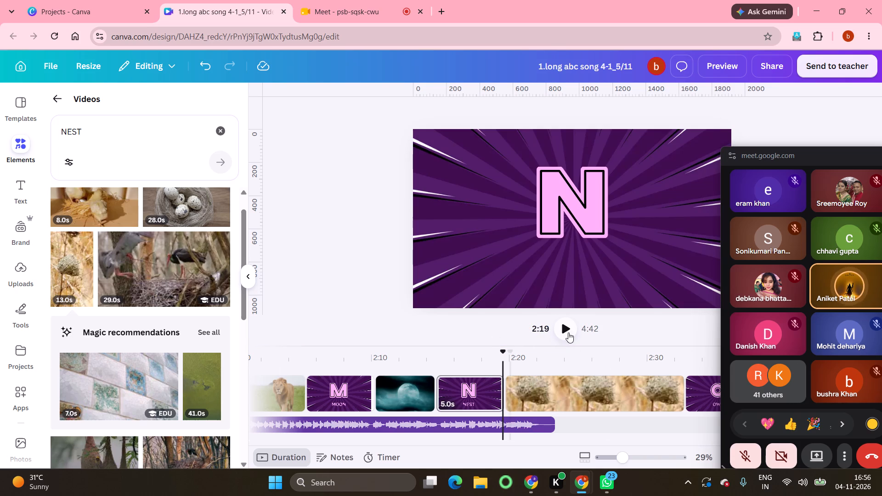
pyautogui.click(569, 332)
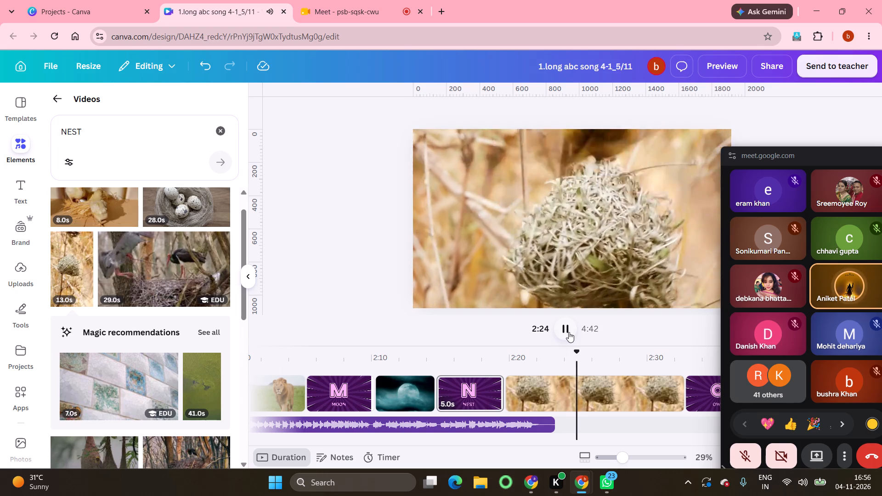
pyautogui.click(569, 332)
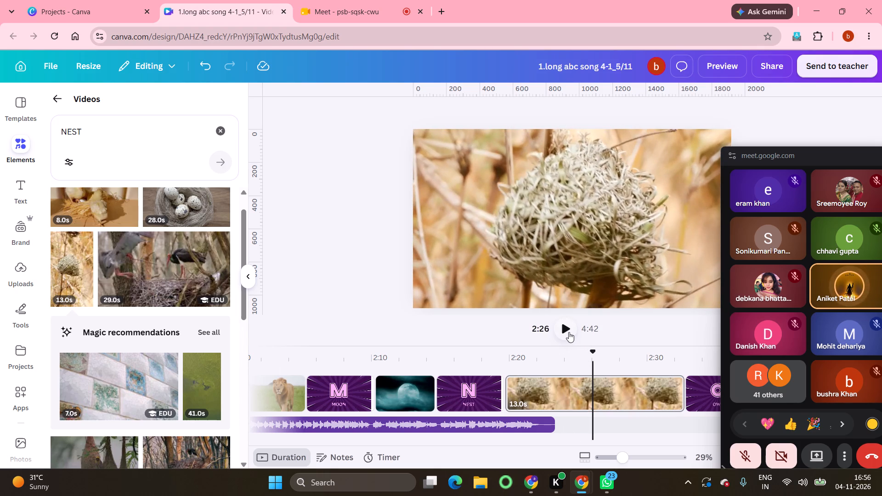
# Replace the nest page's background with the 29.0s clip of black storks at a twig nest.
pyautogui.click(168, 287)
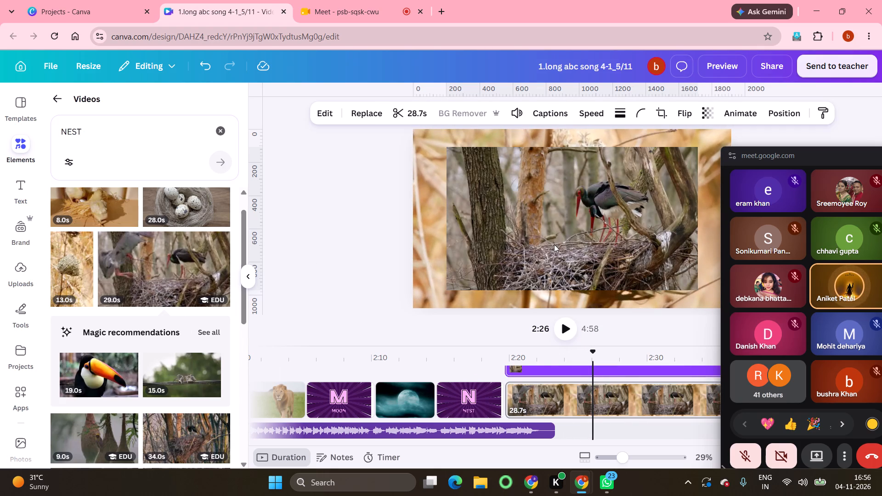
pyautogui.rightClick(554, 244)
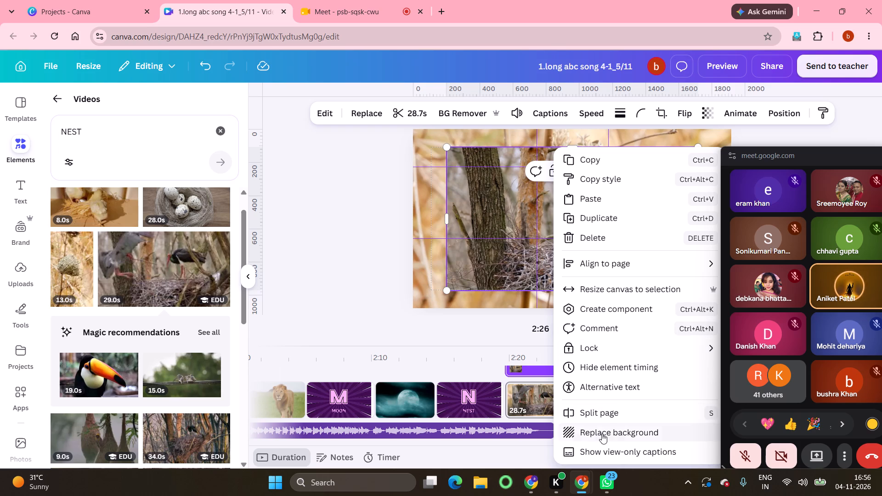
pyautogui.click(613, 433)
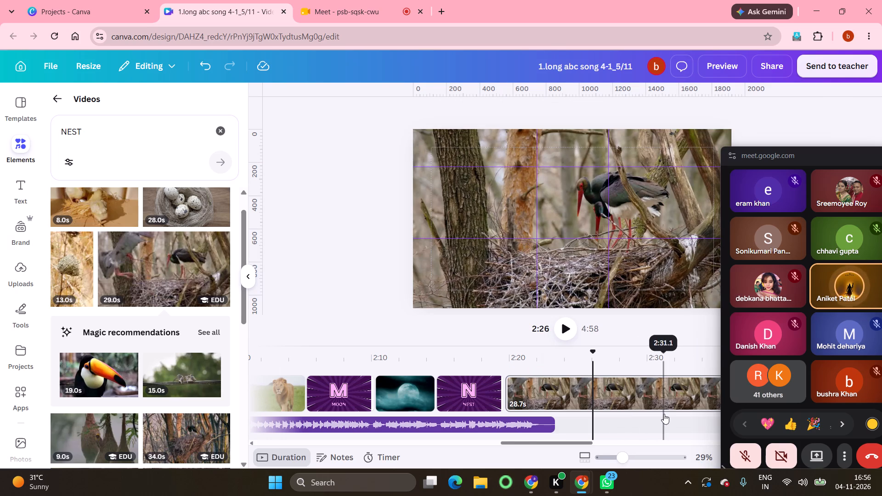
pyautogui.hscroll(-4, 664, 414)
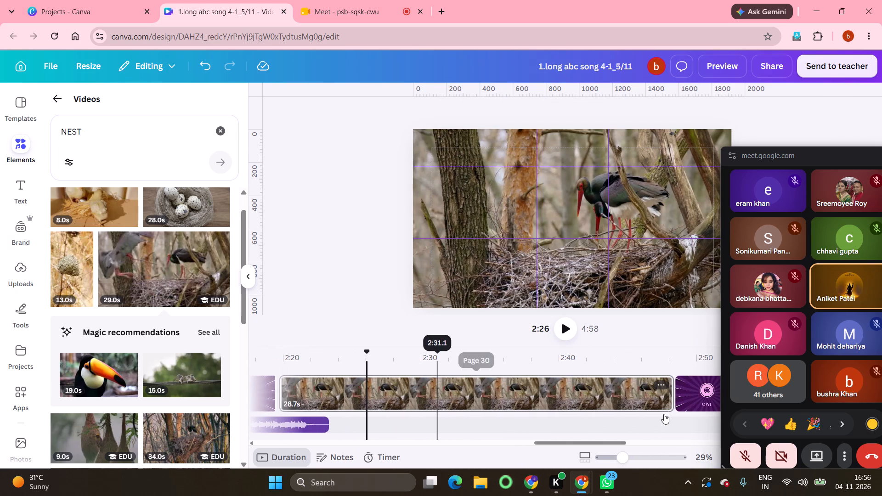
# Trim the black stork nest page after N NEST to 4.3 seconds.
pyautogui.moveTo(668, 398); pyautogui.dragTo(442, 393)
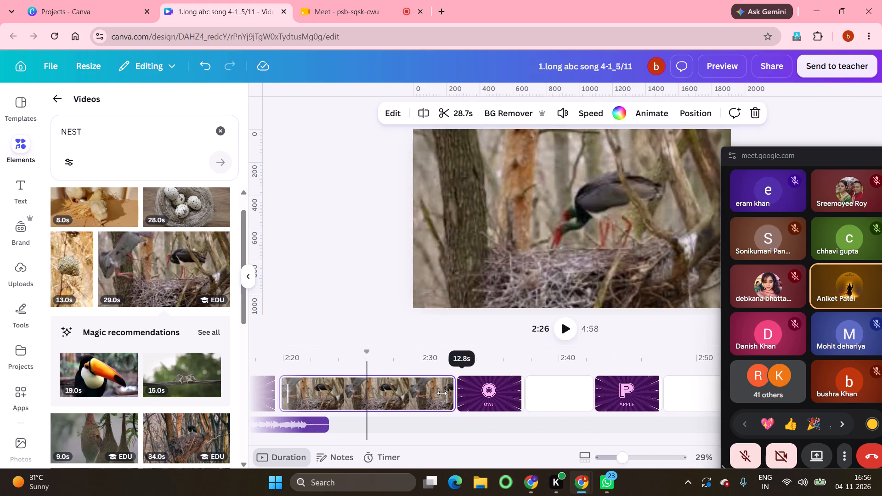
pyautogui.moveTo(442, 393); pyautogui.dragTo(389, 389)
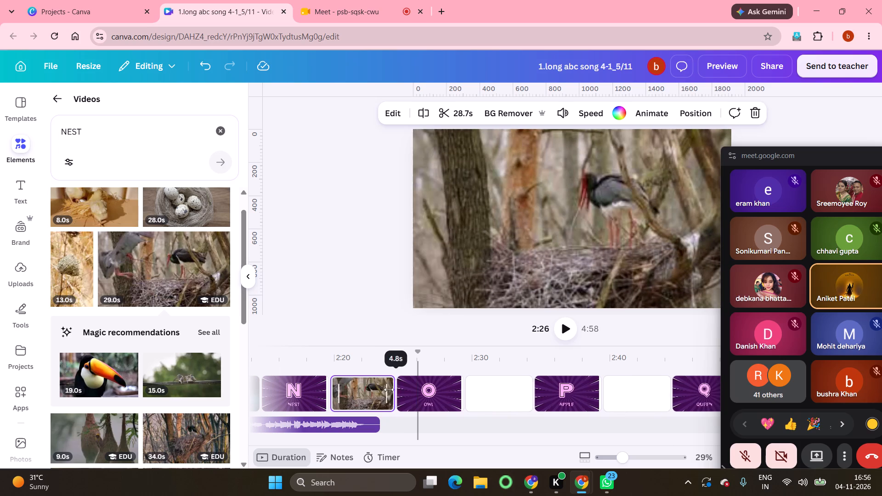
pyautogui.moveTo(389, 389); pyautogui.dragTo(384, 386)
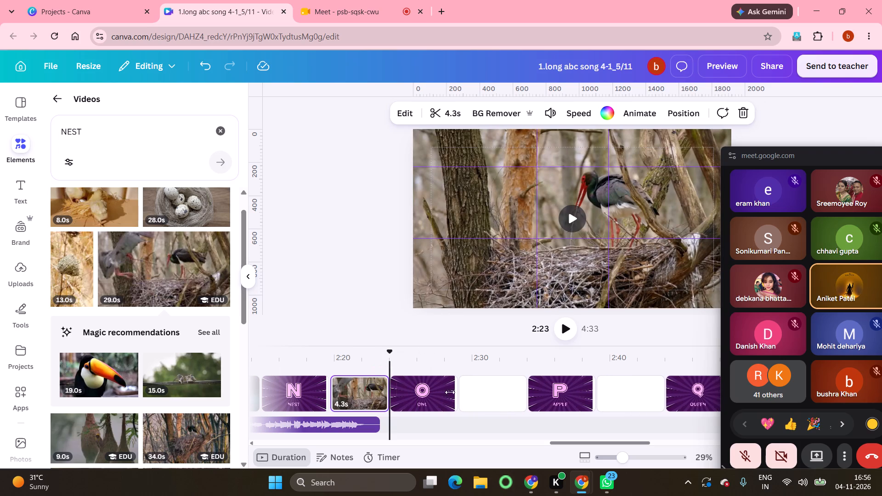
# Select the blank page after the O OWL page and search videos for OWL.
pyautogui.click(478, 389)
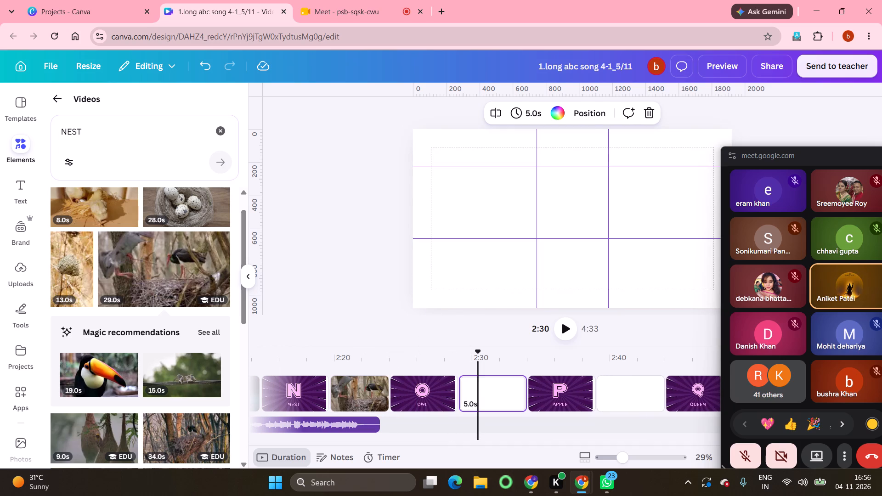
pyautogui.moveTo(112, 129); pyautogui.dragTo(35, 125)
pyautogui.press('BackSpace')
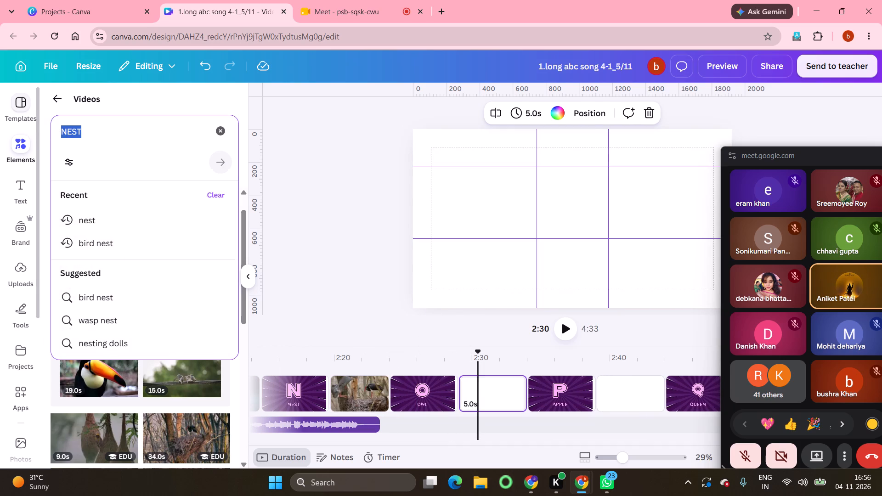
pyautogui.write('OWL')
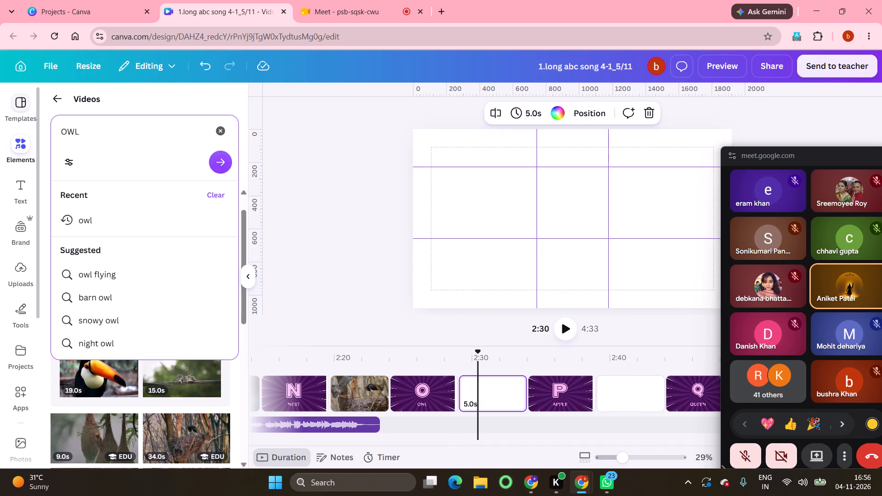
pyautogui.click(217, 161)
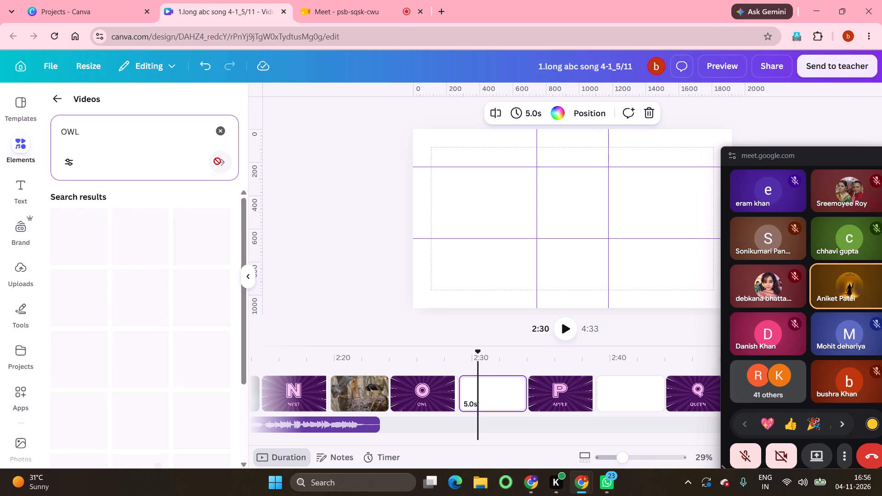
# Set the wide 5.0s clip of a brown owl on a branch as background of the page after O OWL.
pyautogui.scroll(-1, 204, 361)
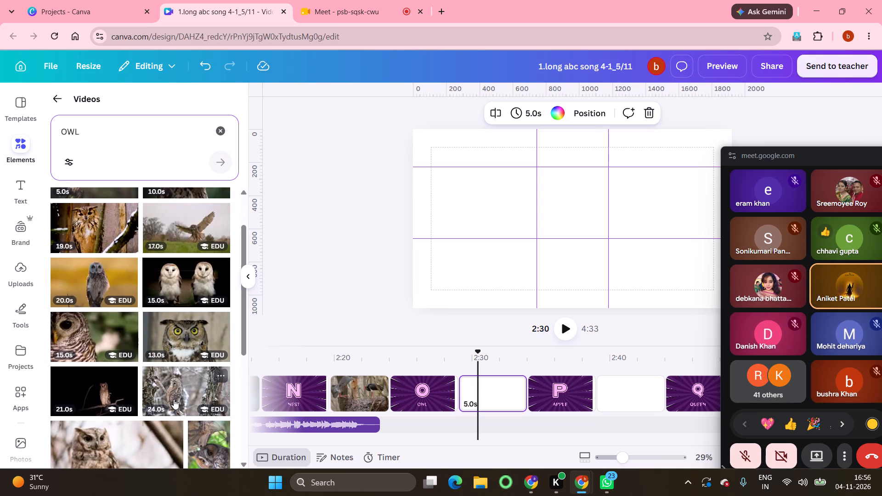
pyautogui.scroll(-1, 174, 399)
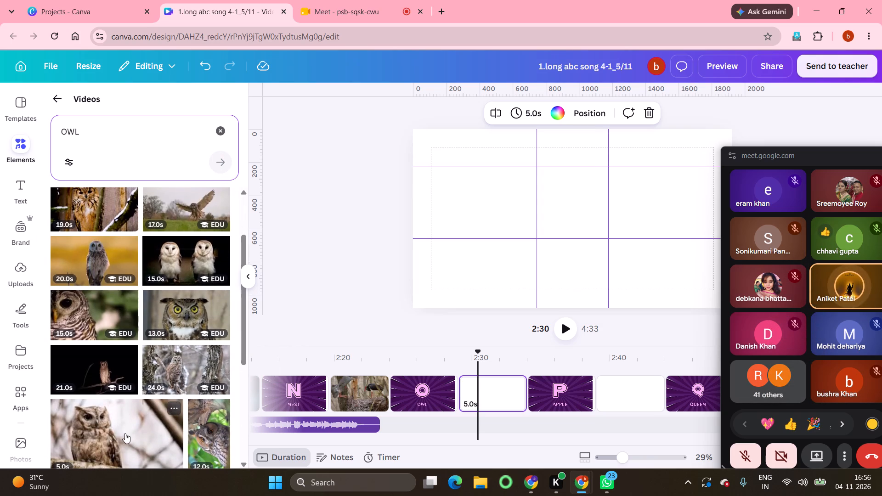
pyautogui.scroll(-2, 116, 438)
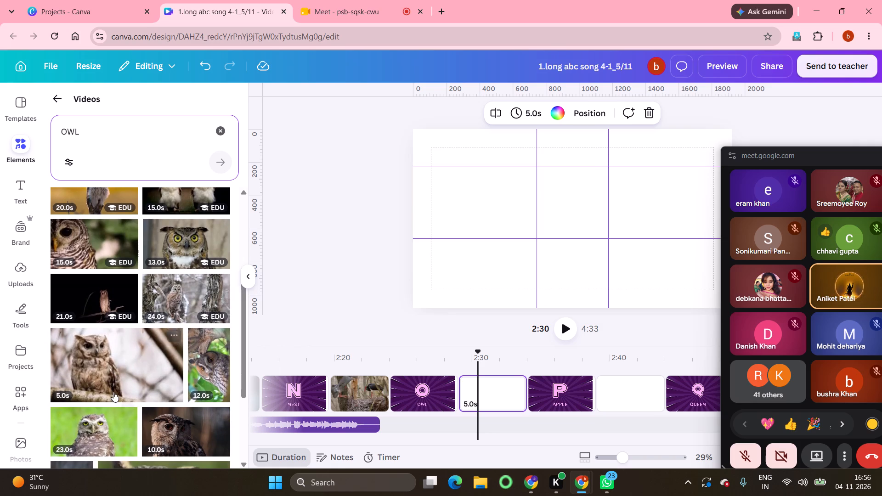
pyautogui.click(113, 378)
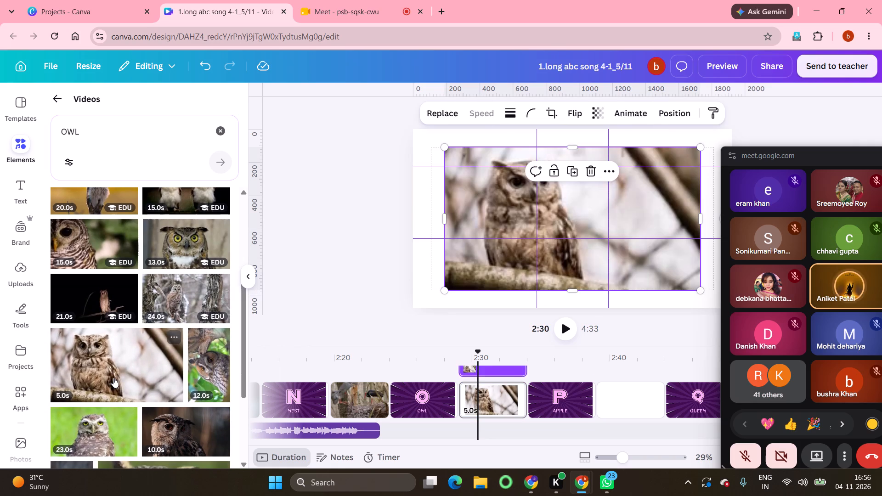
pyautogui.rightClick(639, 202)
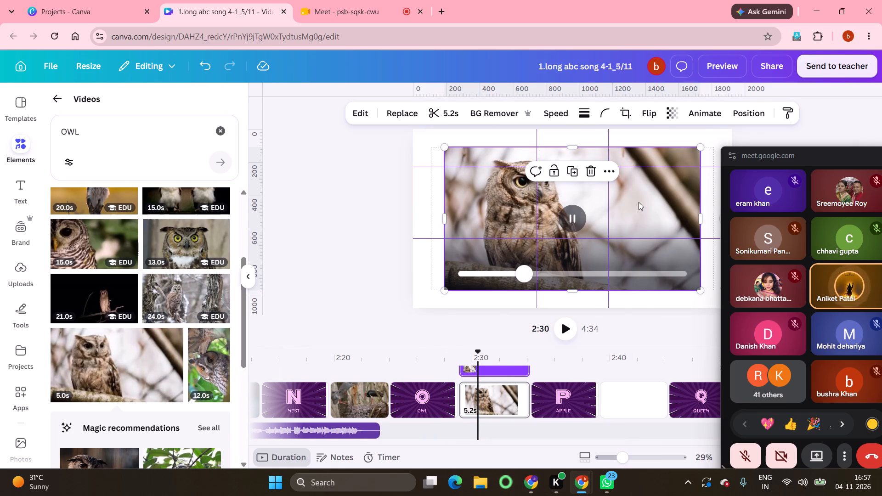
pyautogui.click(679, 433)
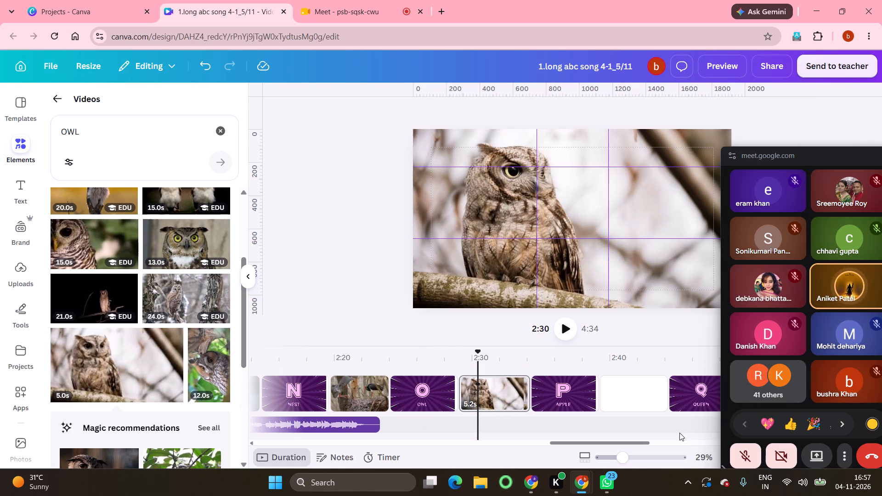
# Trim the owl clip page after O OWL to about 4 seconds.
pyautogui.moveTo(523, 395); pyautogui.dragTo(515, 394)
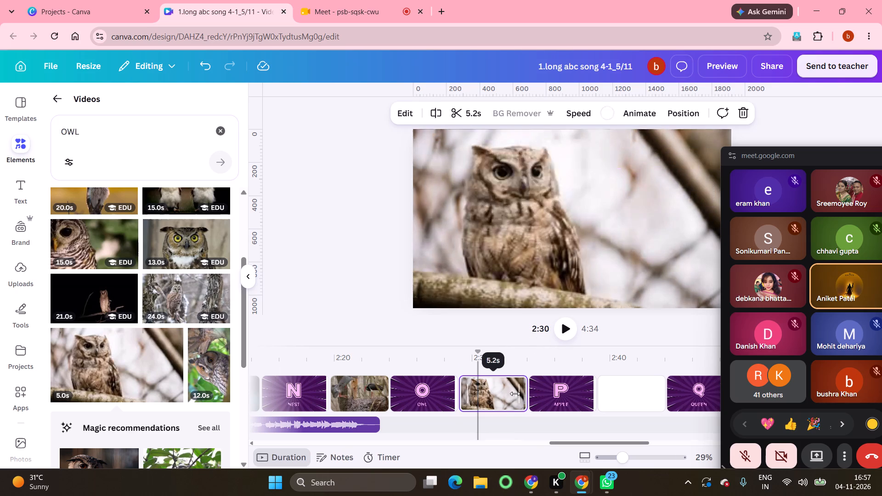
pyautogui.moveTo(515, 394); pyautogui.dragTo(506, 393)
# Select the blank page after the Q QUEEN page and show the videos stored in your projects.
pyautogui.click(616, 396)
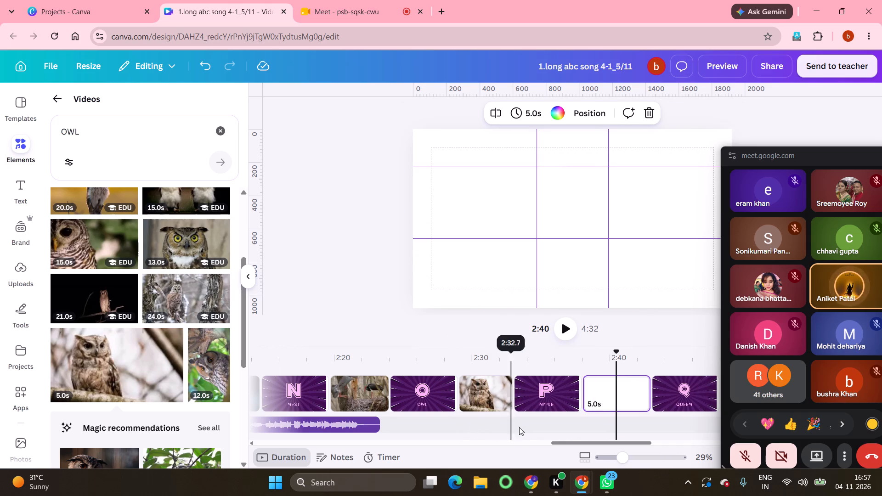
pyautogui.hscroll(-4, 578, 428)
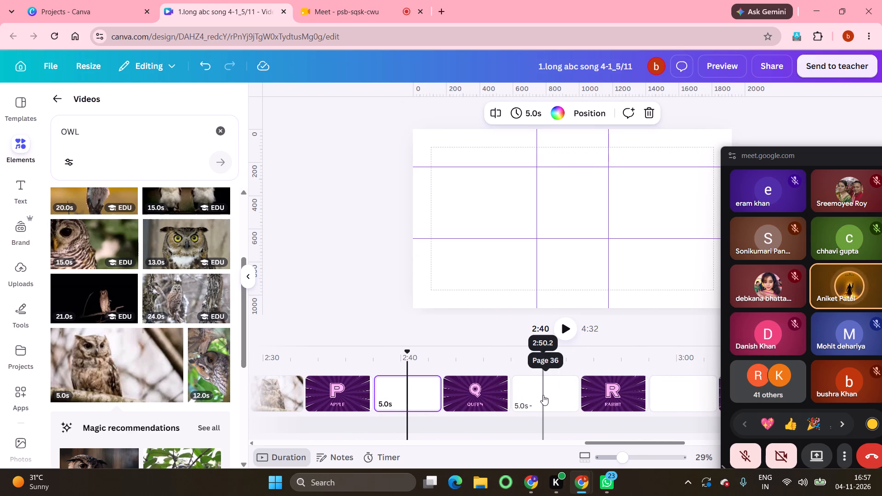
pyautogui.click(543, 395)
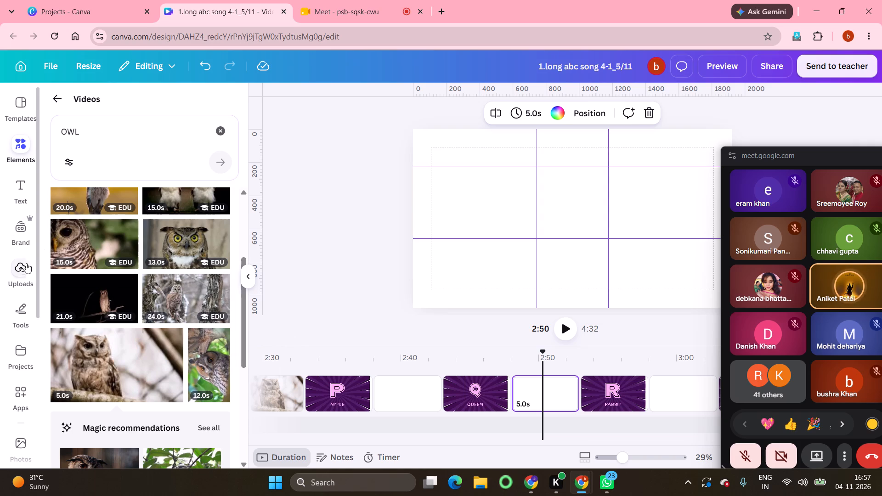
pyautogui.click(18, 348)
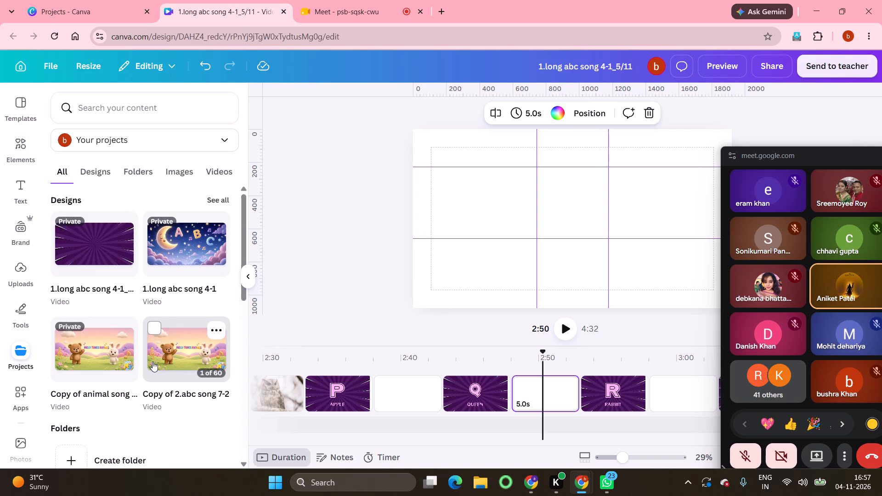
pyautogui.click(220, 169)
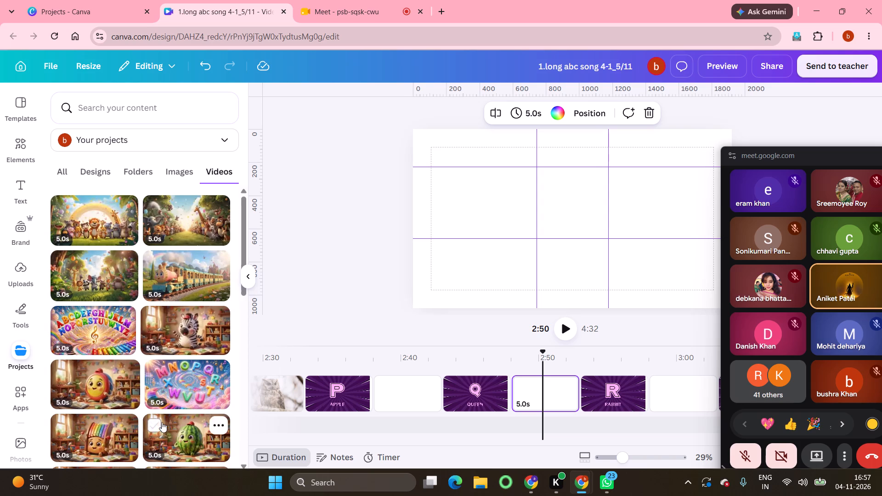
# Set the project clip of a princess with two children before a castle as background of the page after Q QUEEN.
pyautogui.scroll(-5, 163, 412)
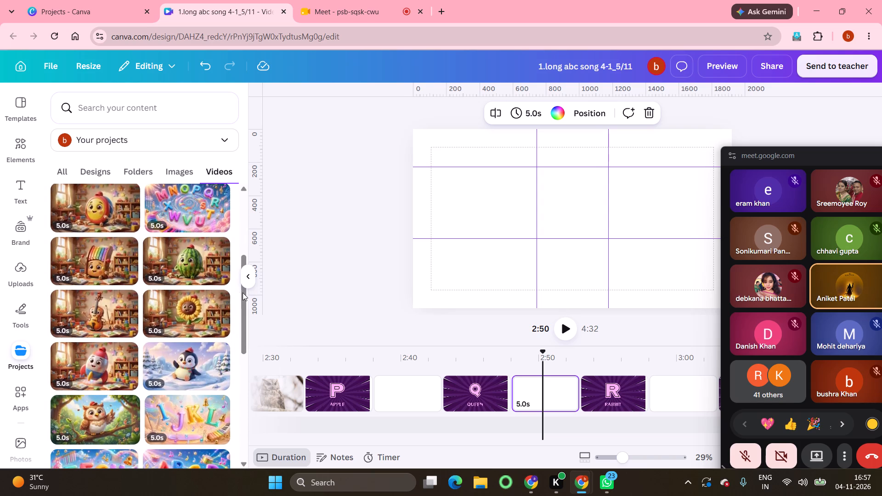
pyautogui.moveTo(243, 293); pyautogui.dragTo(255, 495)
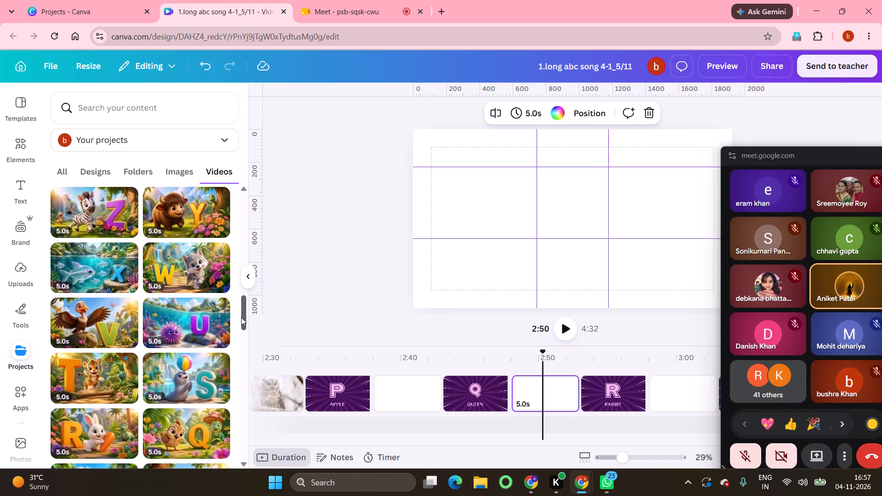
pyautogui.moveTo(241, 315); pyautogui.dragTo(242, 473)
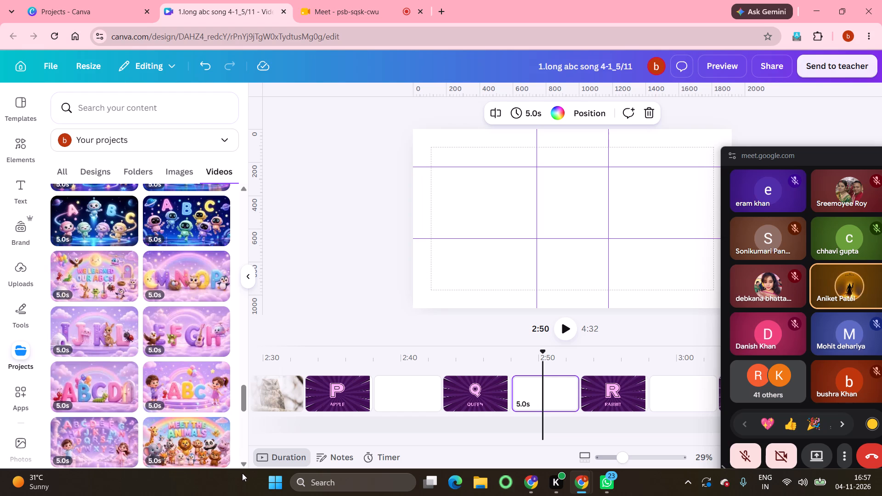
pyautogui.moveTo(242, 406); pyautogui.dragTo(241, 495)
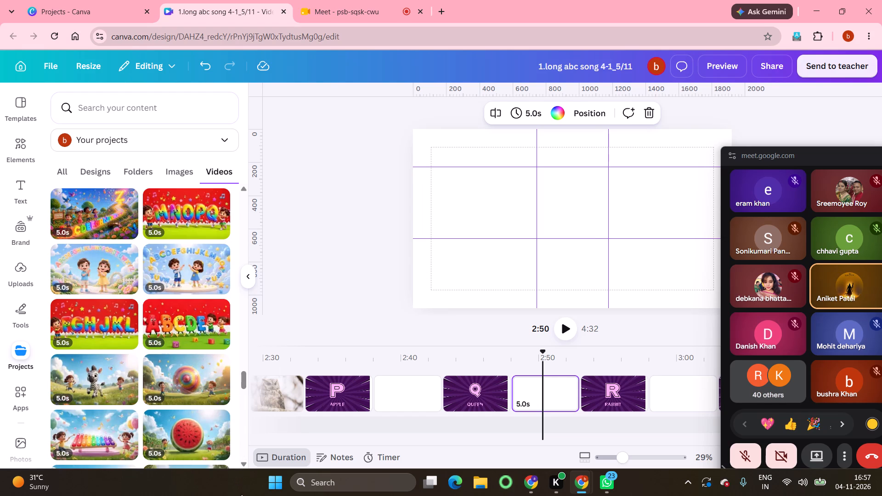
pyautogui.moveTo(243, 380); pyautogui.dragTo(244, 398)
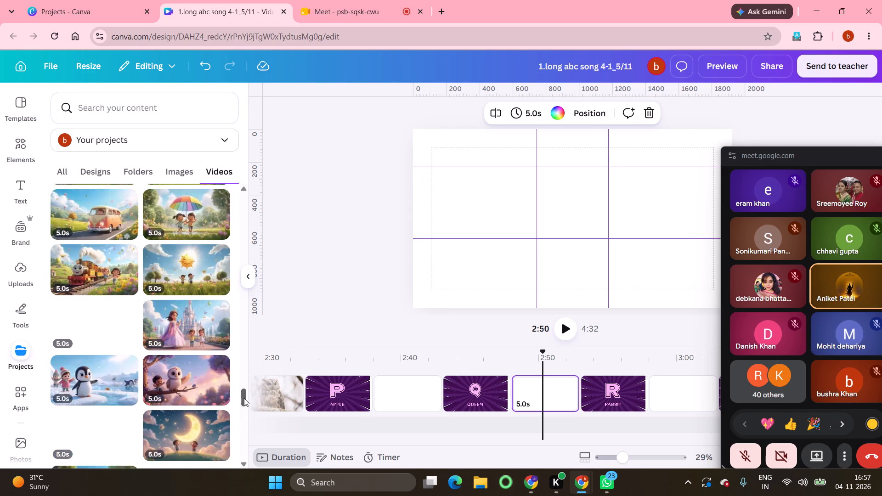
pyautogui.moveTo(244, 398); pyautogui.dragTo(244, 400)
pyautogui.click(198, 275)
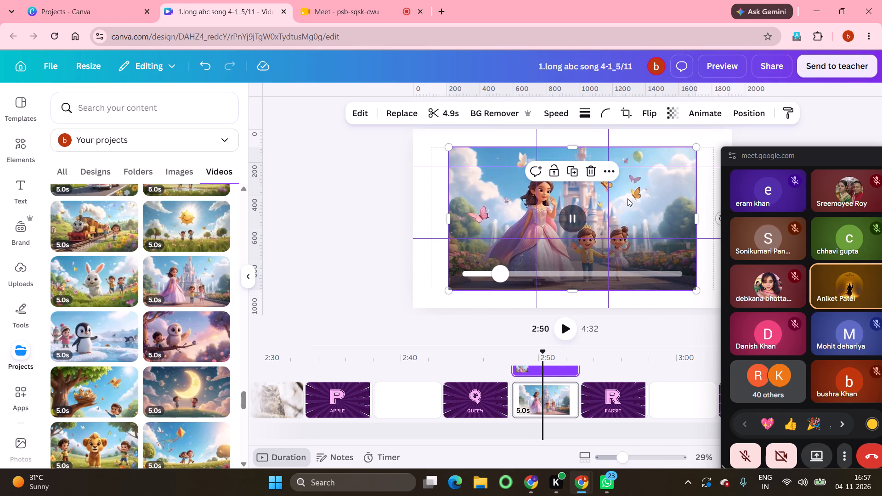
pyautogui.rightClick(628, 198)
pyautogui.click(681, 433)
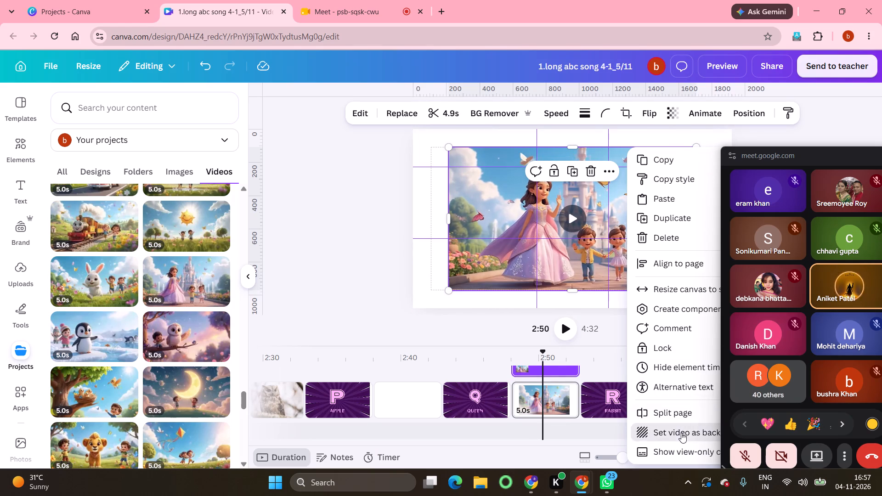
# Trim the princess page after Q QUEEN to 3.9 seconds.
pyautogui.moveTo(570, 394); pyautogui.dragTo(566, 393)
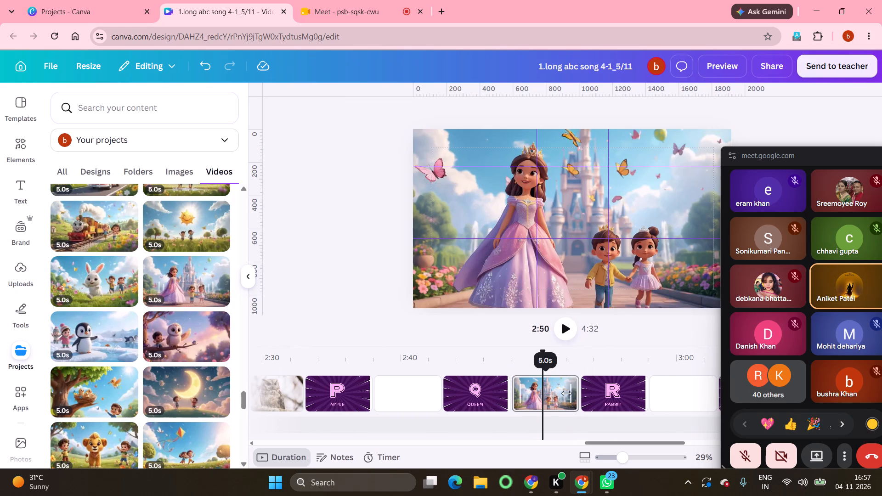
pyautogui.moveTo(566, 393); pyautogui.dragTo(555, 389)
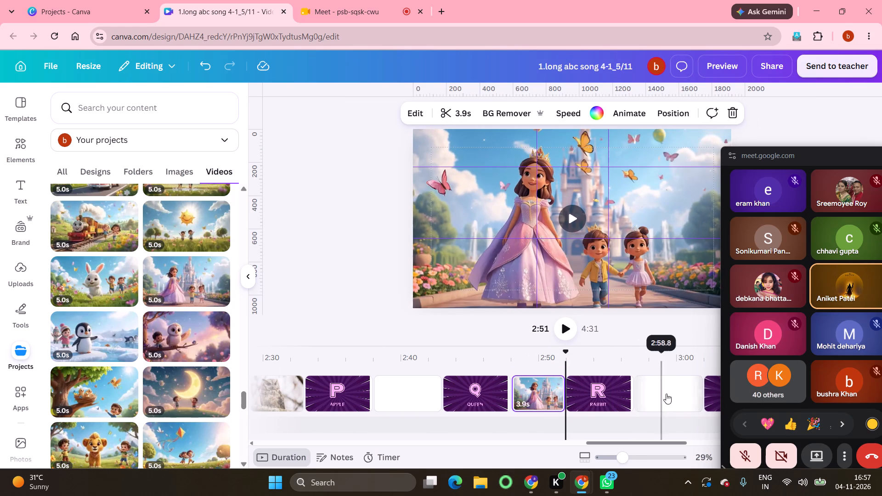
# Select the blank page after the R RABBIT page and search the stock videos in Elements for RABBIT.
pyautogui.click(672, 394)
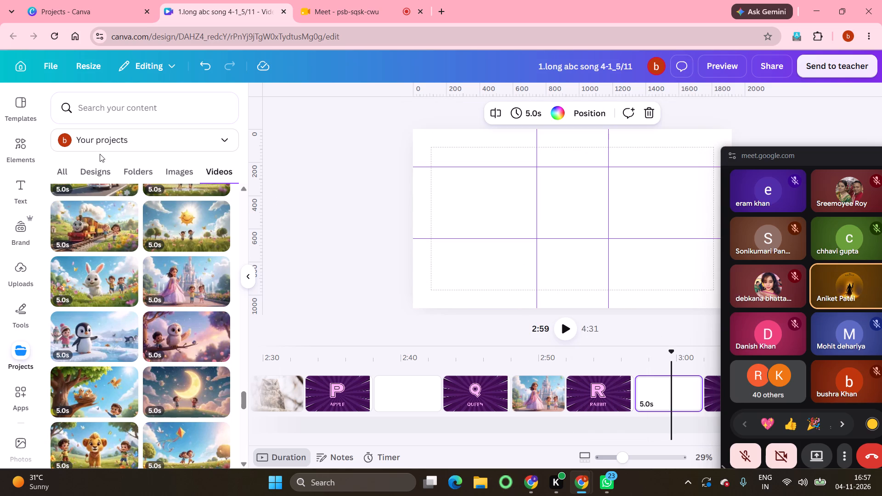
pyautogui.click(18, 147)
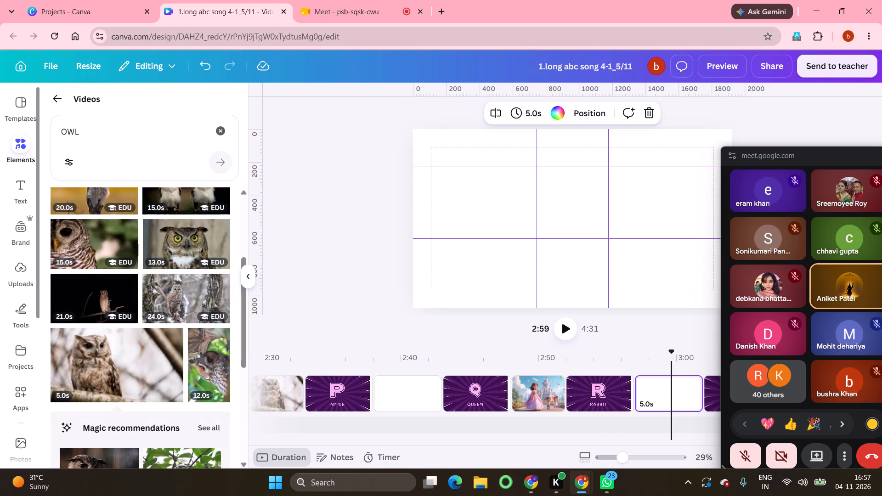
pyautogui.click(112, 141)
pyautogui.click(86, 130)
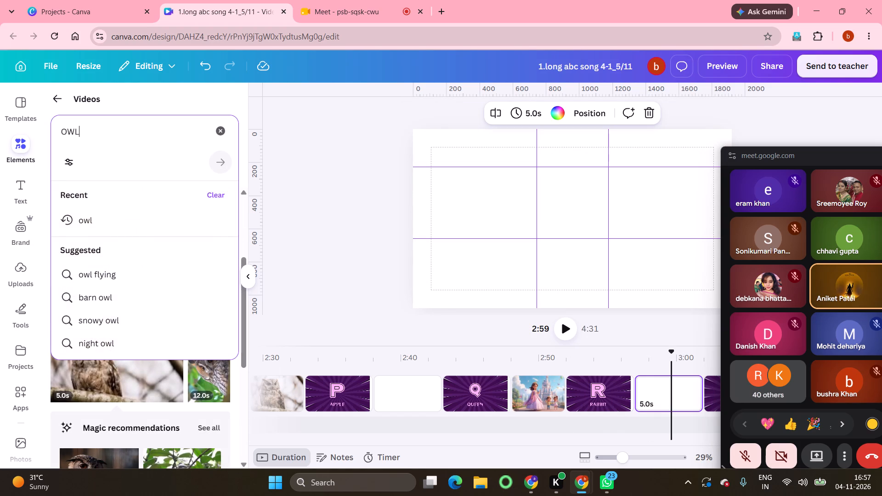
pyautogui.press('BackSpace')
pyautogui.press('BackSpace')
pyautogui.press('BackSpace')
pyautogui.press('BackSpace')
pyautogui.write('RABBIT')
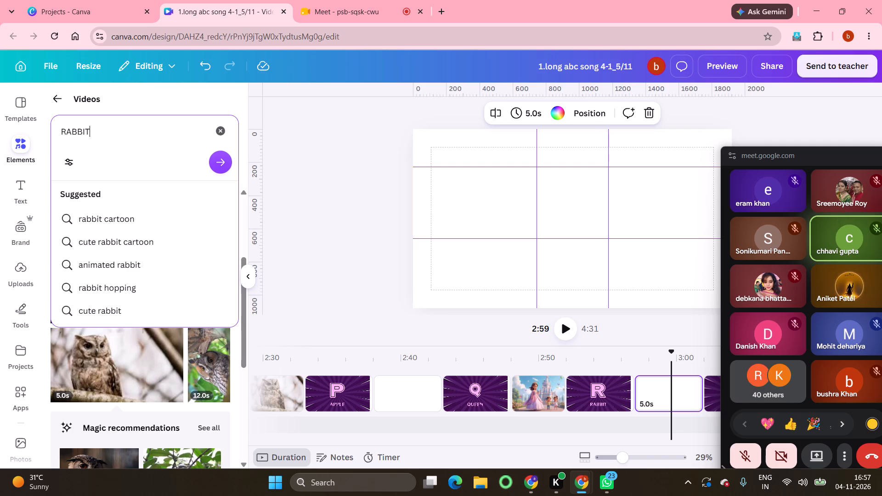
pyautogui.click(218, 162)
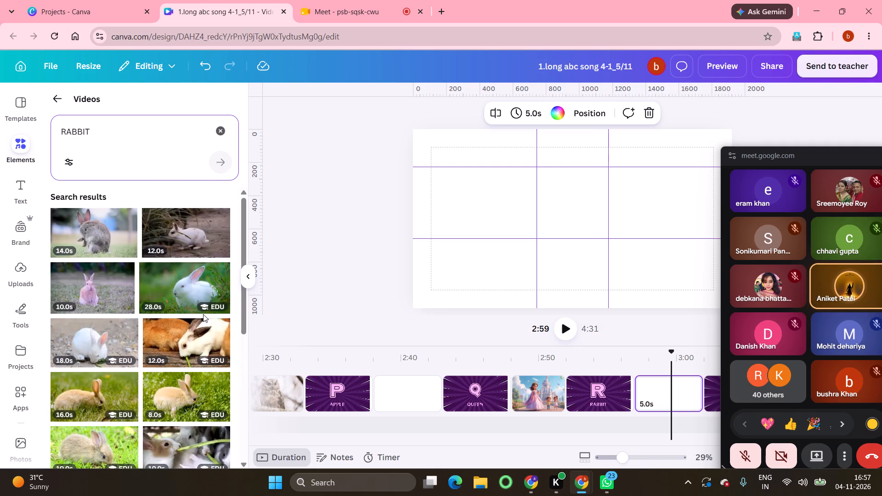
# Set the 14-second stock clip of several rabbits on straw as background of the page after R RABBIT.
pyautogui.scroll(-4, 174, 344)
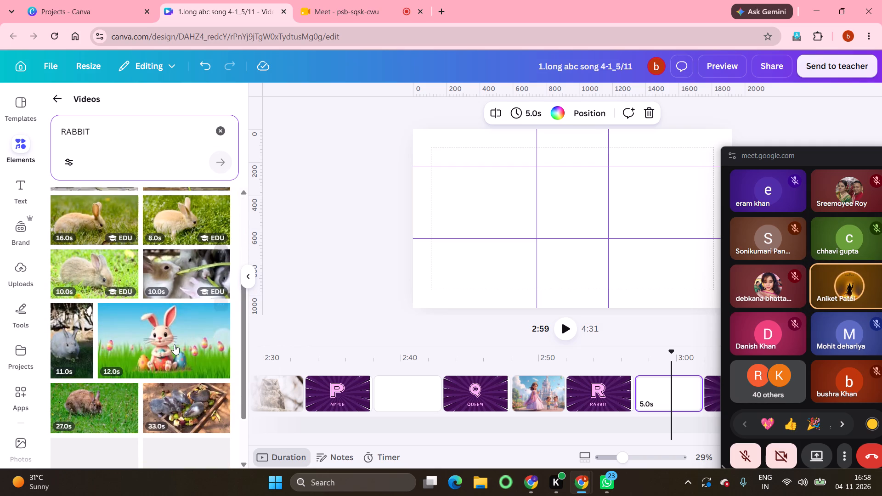
pyautogui.scroll(-4, 174, 344)
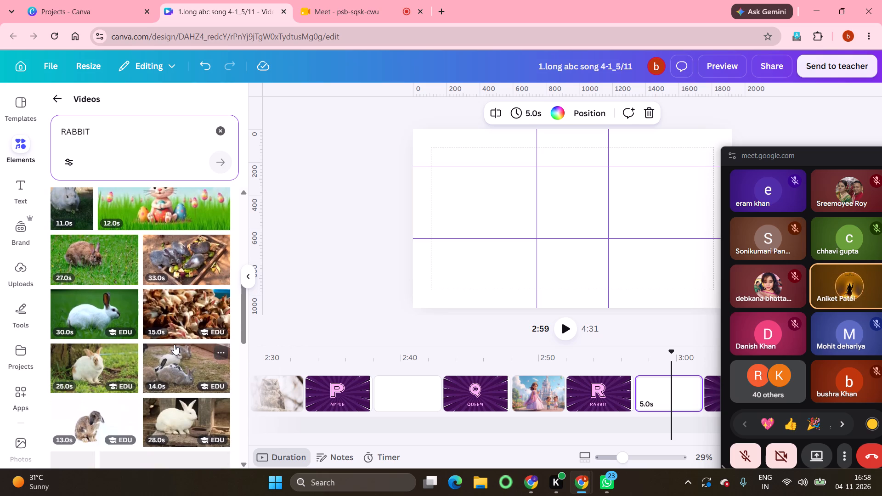
pyautogui.click(175, 361)
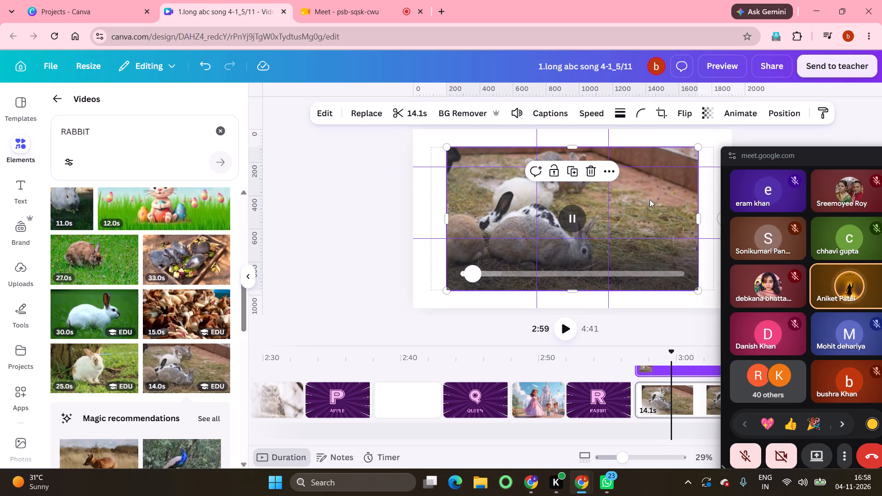
pyautogui.rightClick(650, 199)
pyautogui.click(698, 432)
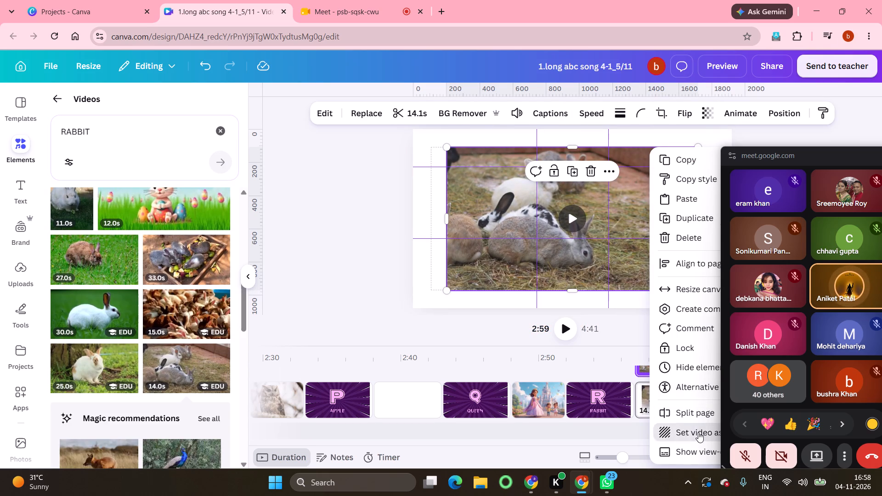
# Trim the rabbit video page after R RABBIT to 4.1 seconds.
pyautogui.hscroll(-2, 698, 432)
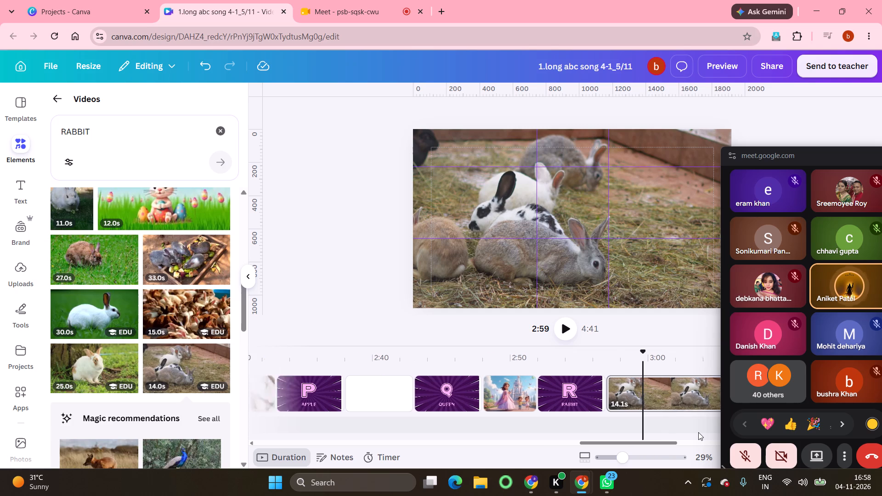
pyautogui.hscroll(-3, 698, 432)
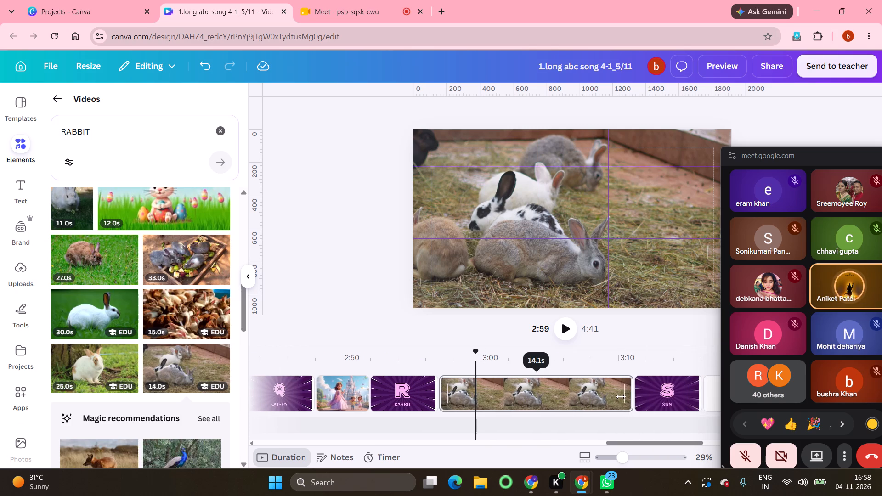
pyautogui.moveTo(621, 396); pyautogui.dragTo(498, 394)
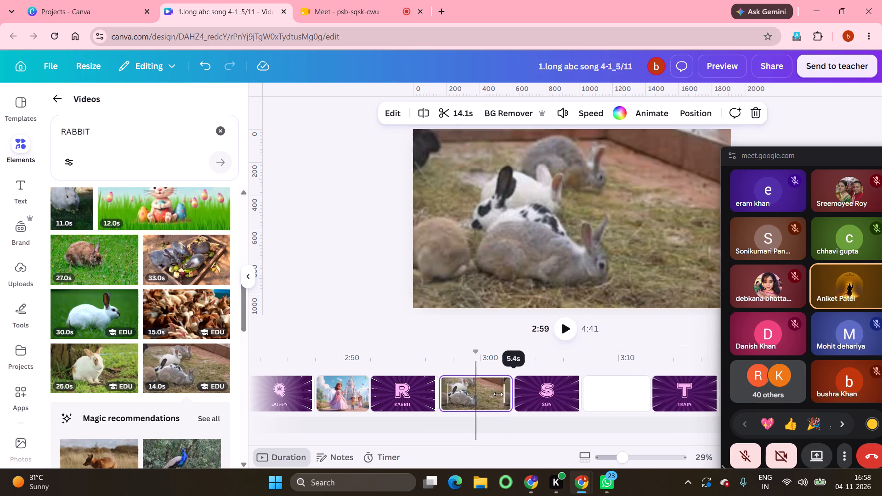
pyautogui.moveTo(498, 394); pyautogui.dragTo(482, 391)
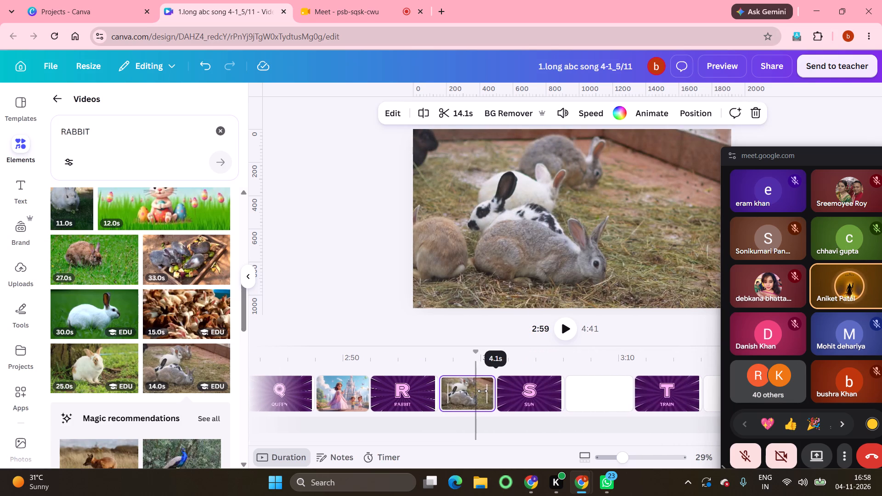
# Select the blank page after the S SUN page and search the stock videos for SUN.
pyautogui.click(595, 396)
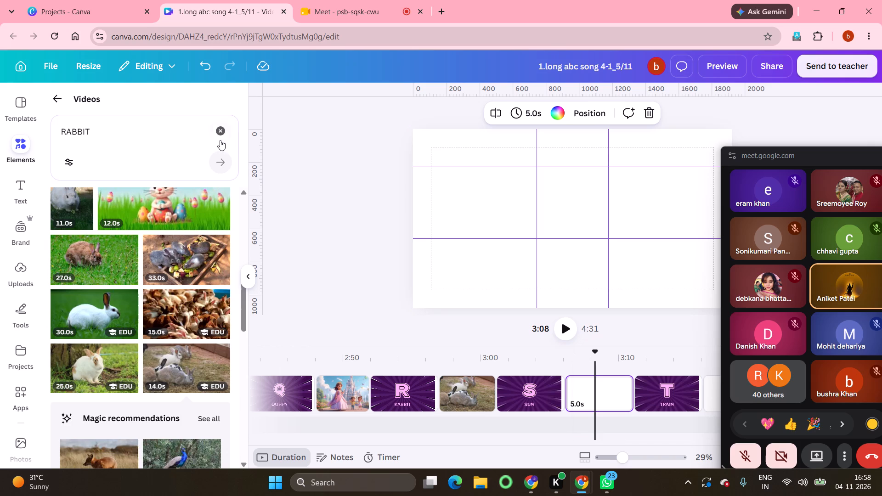
pyautogui.click(220, 130)
pyautogui.click(113, 130)
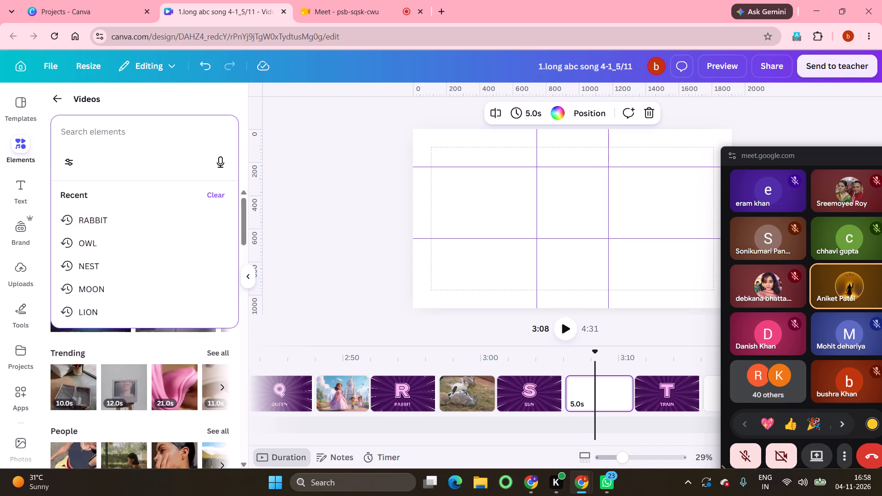
pyautogui.write('SUN')
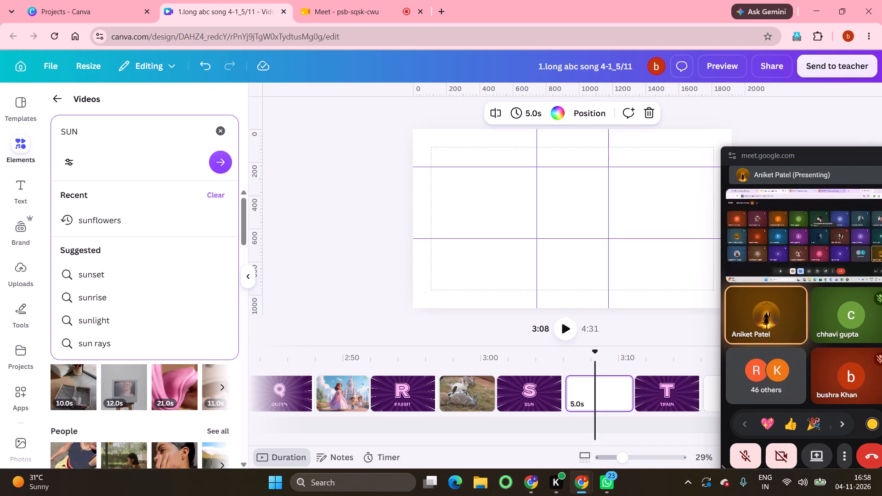
pyautogui.click(222, 164)
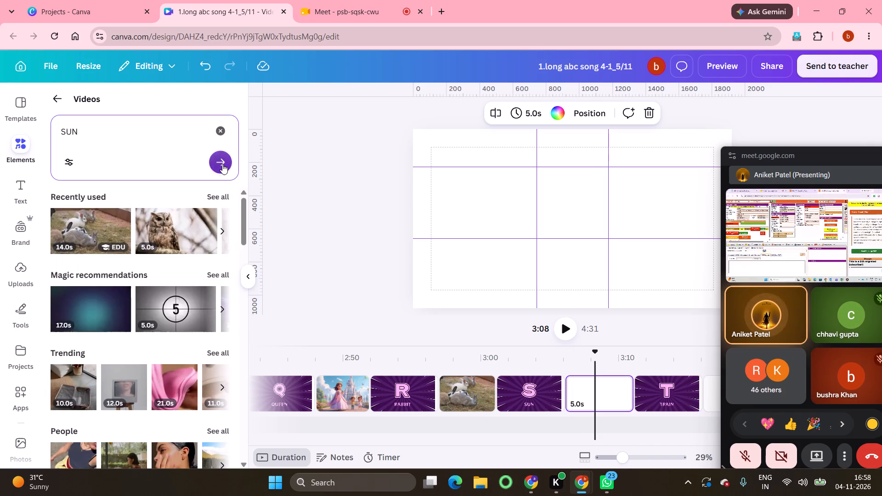
# Set the 21-second stock clip of the glowing sun with planets as background of the page after S SUN.
pyautogui.scroll(-1, 166, 355)
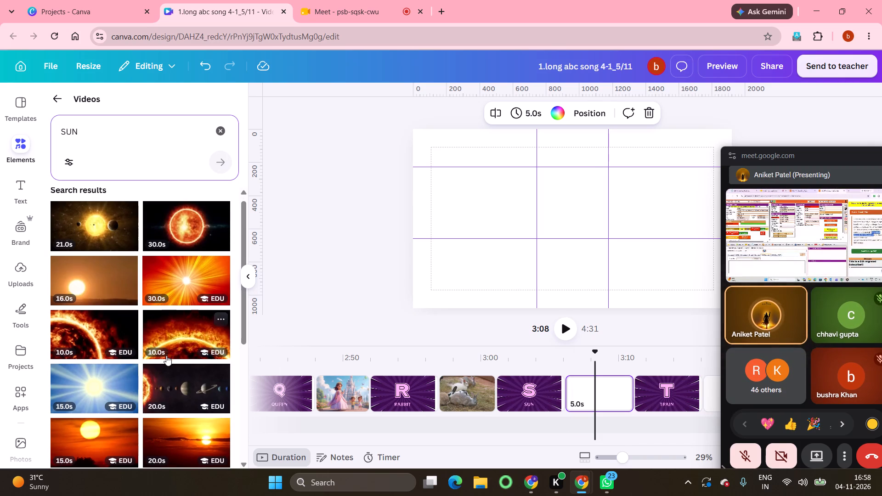
pyautogui.click(100, 232)
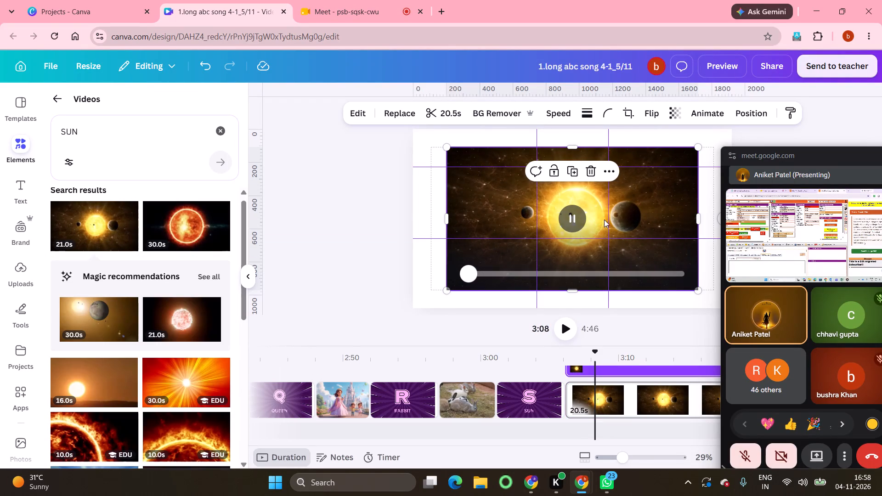
pyautogui.rightClick(667, 207)
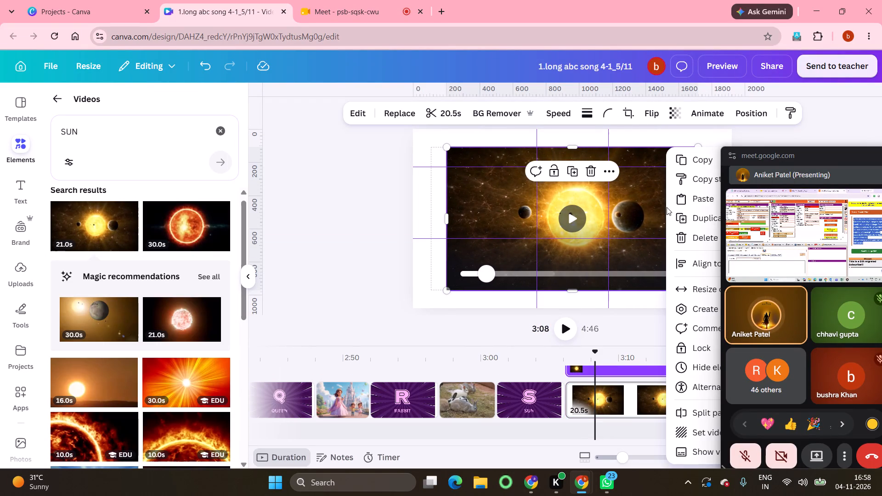
pyautogui.click(707, 436)
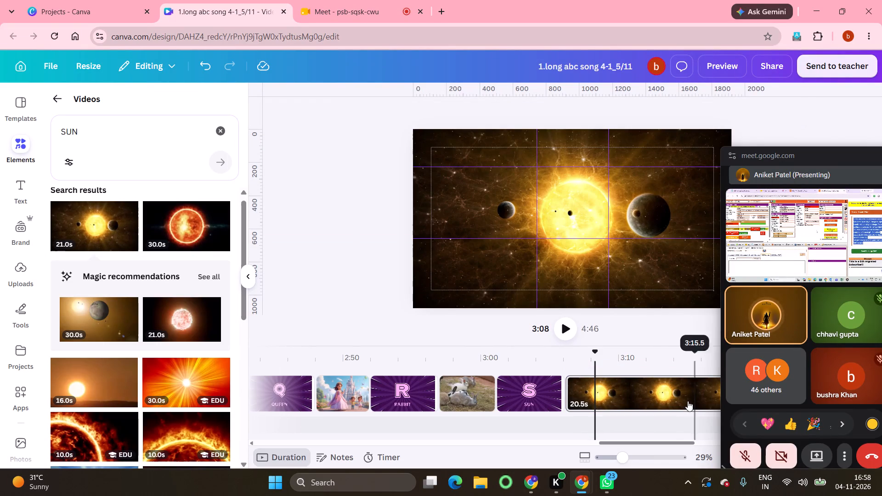
# Trim the sun video page after S SUN to 4.6 seconds.
pyautogui.hscroll(-4, 686, 395)
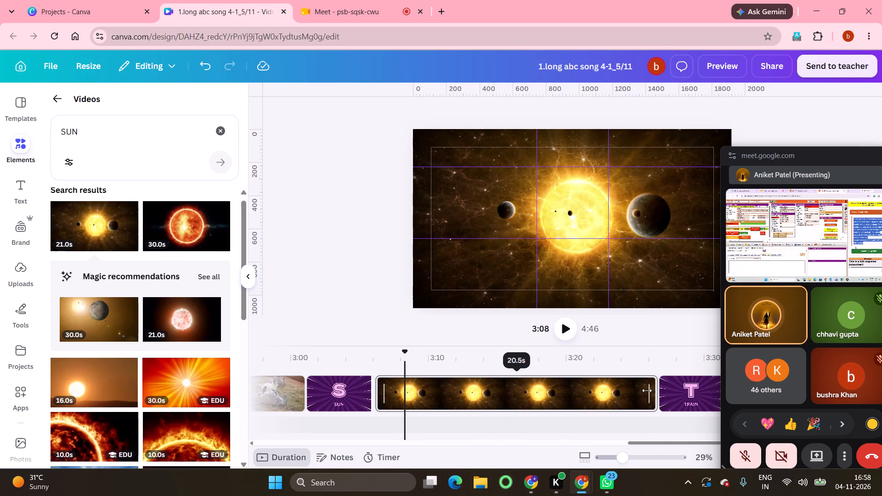
pyautogui.moveTo(647, 390); pyautogui.dragTo(469, 389)
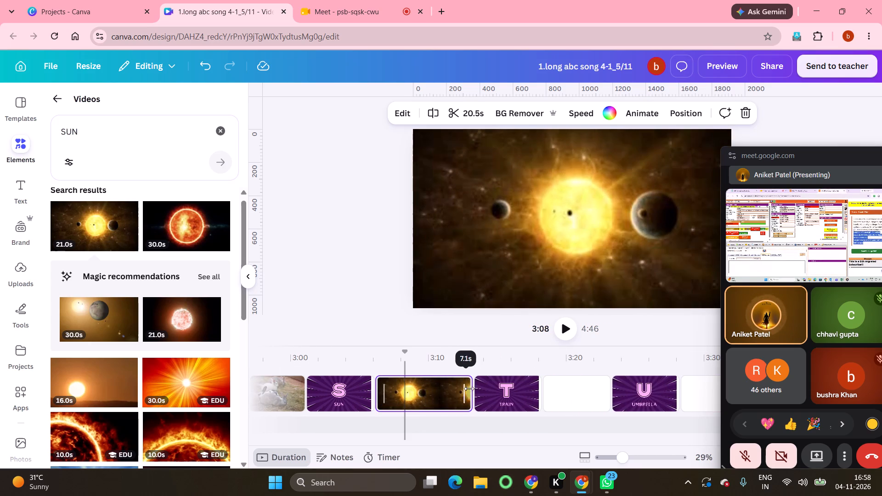
pyautogui.moveTo(469, 389); pyautogui.dragTo(433, 388)
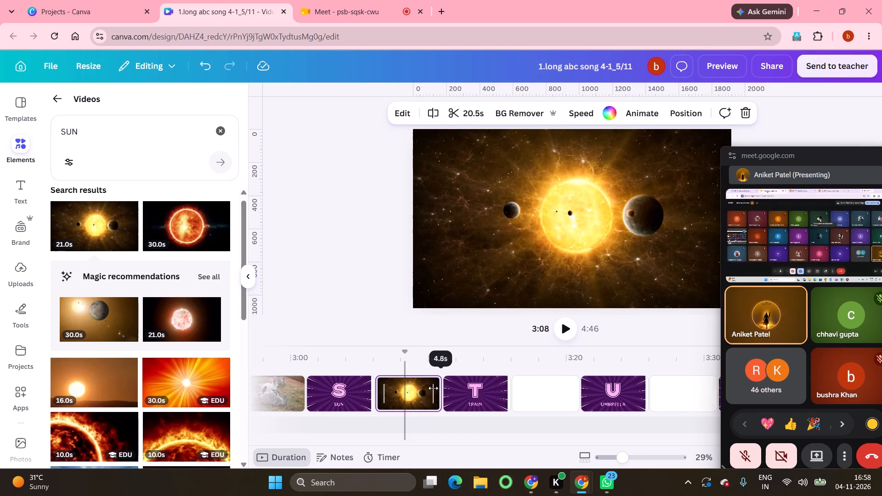
pyautogui.moveTo(433, 388); pyautogui.dragTo(427, 388)
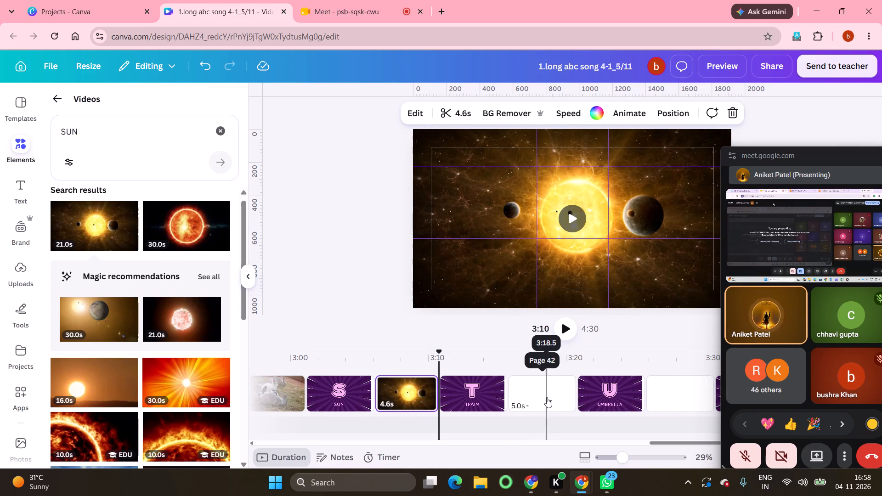
# Select the blank page after the T TRAIN page and search the stock videos for TRAIN.
pyautogui.click(547, 397)
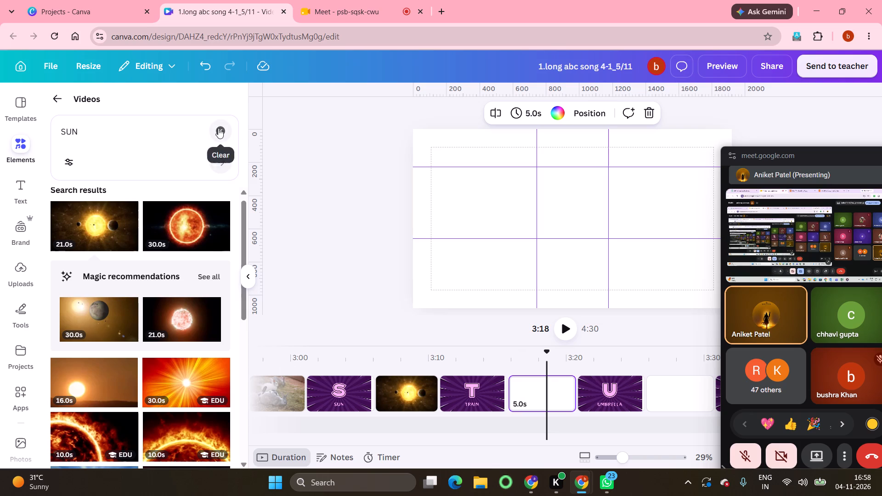
pyautogui.click(218, 128)
pyautogui.click(138, 129)
pyautogui.write('TRAIN')
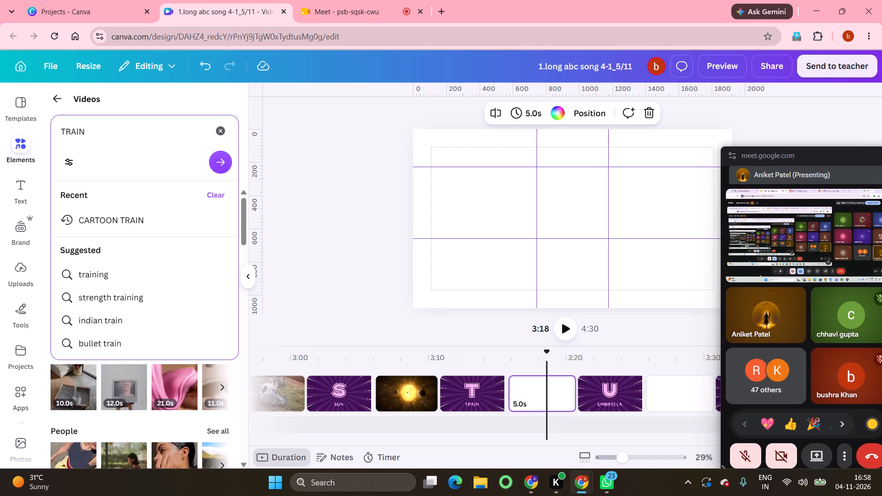
pyautogui.click(218, 160)
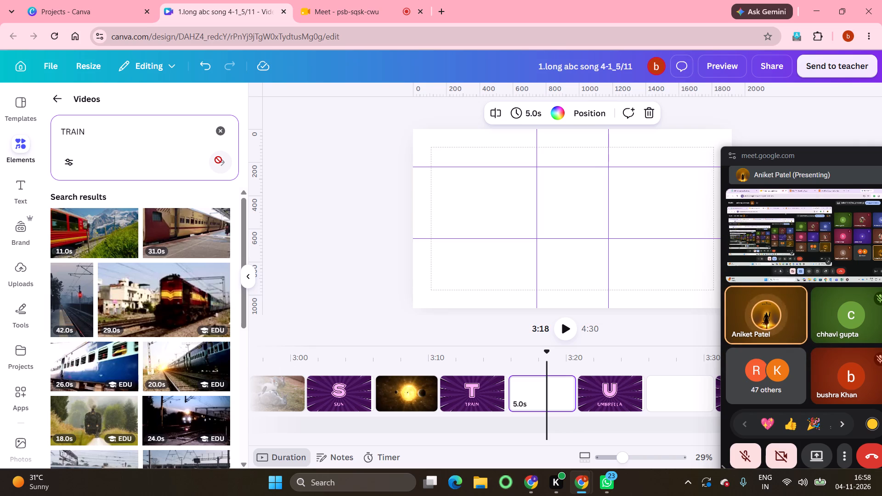
# Set the 31-second stock clip of a train at a station platform as background of the page after T TRAIN.
pyautogui.click(194, 242)
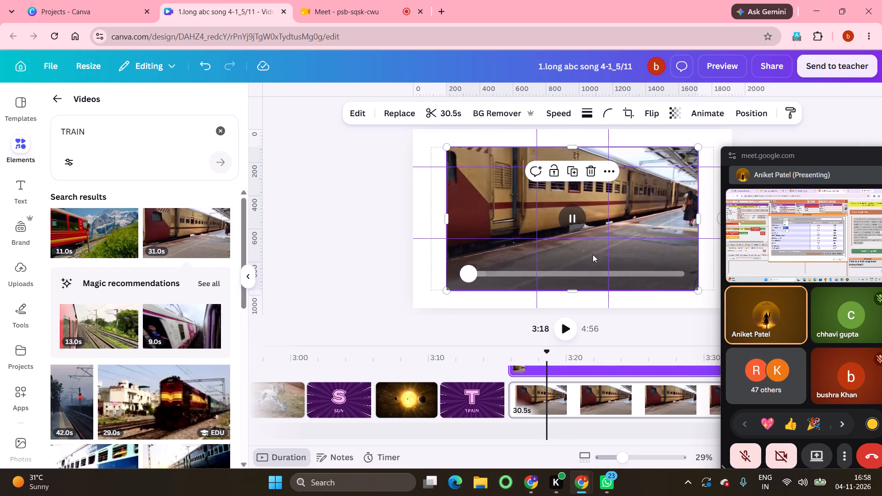
pyautogui.rightClick(649, 213)
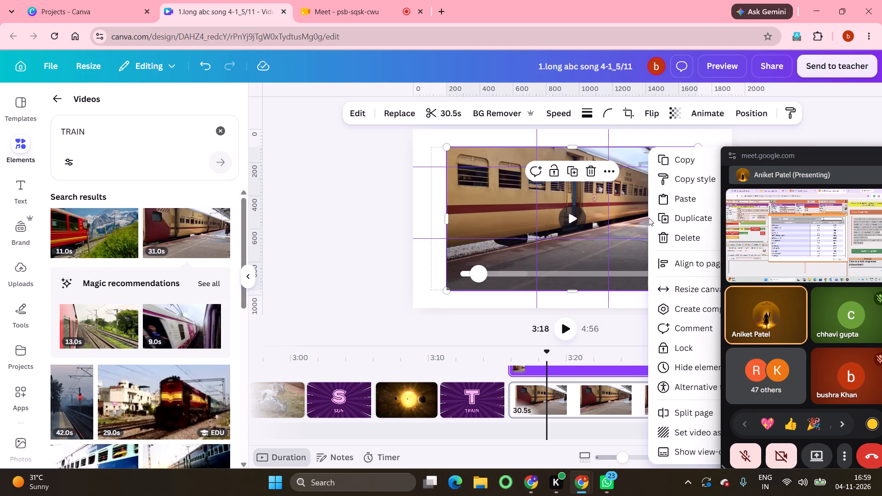
pyautogui.click(685, 426)
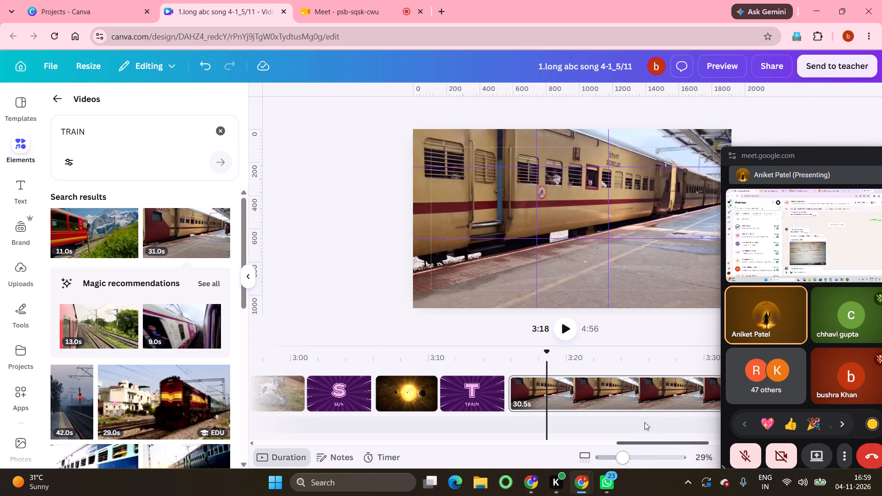
# Trim the train video page after T TRAIN to 4.8 seconds.
pyautogui.hscroll(-5, 665, 404)
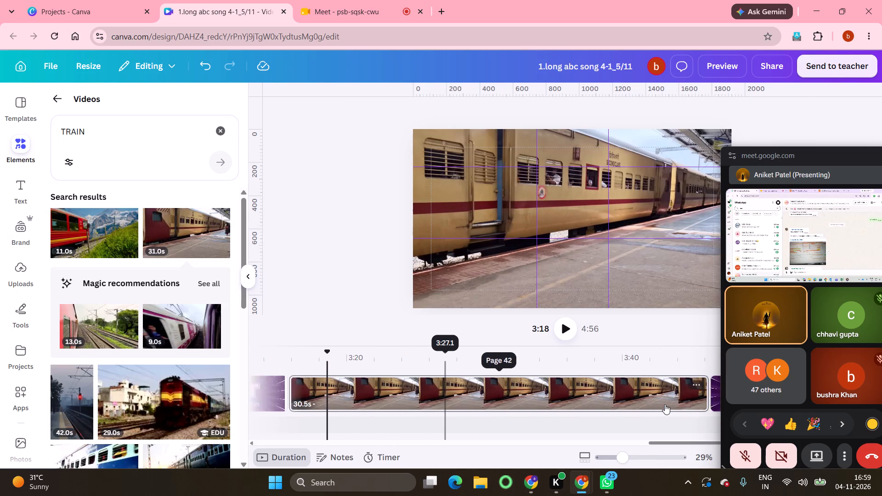
pyautogui.hscroll(-1, 665, 404)
pyautogui.hscroll(1, 607, 397)
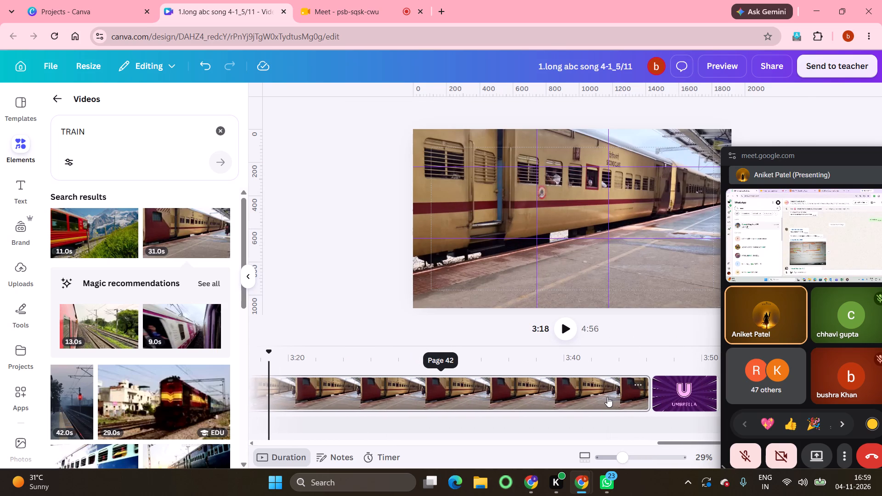
pyautogui.click(640, 397)
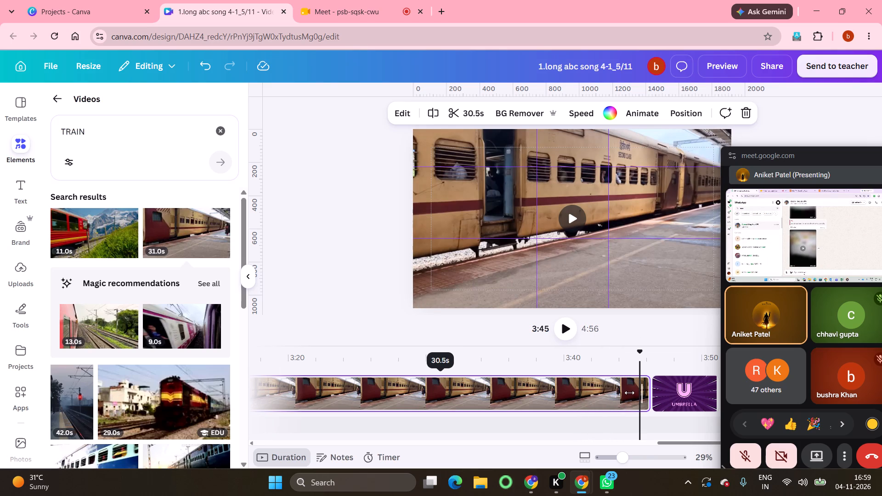
pyautogui.moveTo(629, 394); pyautogui.dragTo(465, 403)
pyautogui.hscroll(2, 465, 403)
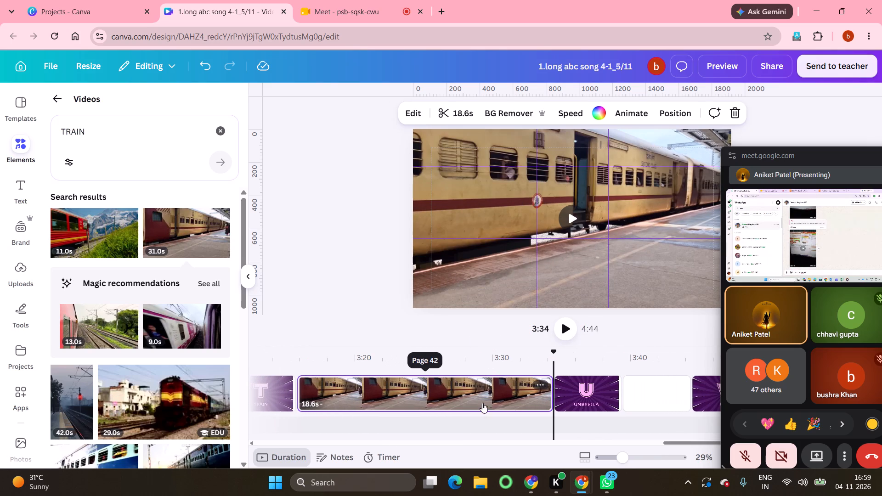
pyautogui.moveTo(537, 395); pyautogui.dragTo(469, 391)
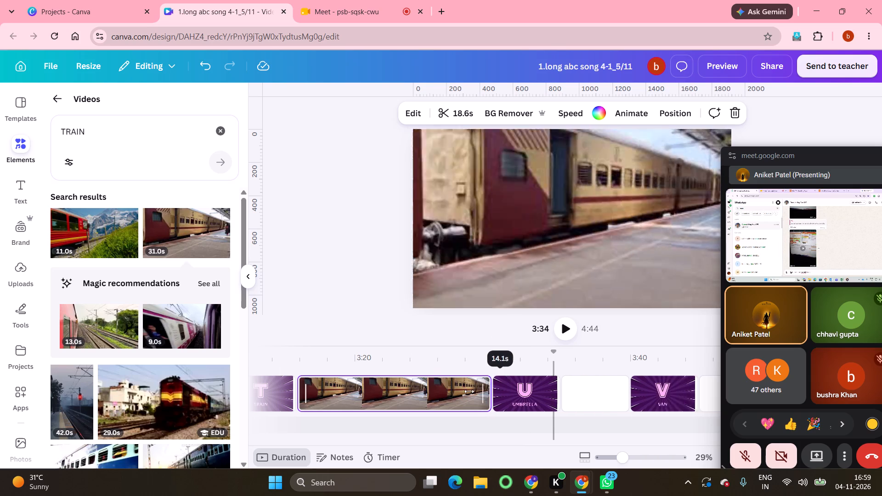
pyautogui.moveTo(469, 391); pyautogui.dragTo(354, 388)
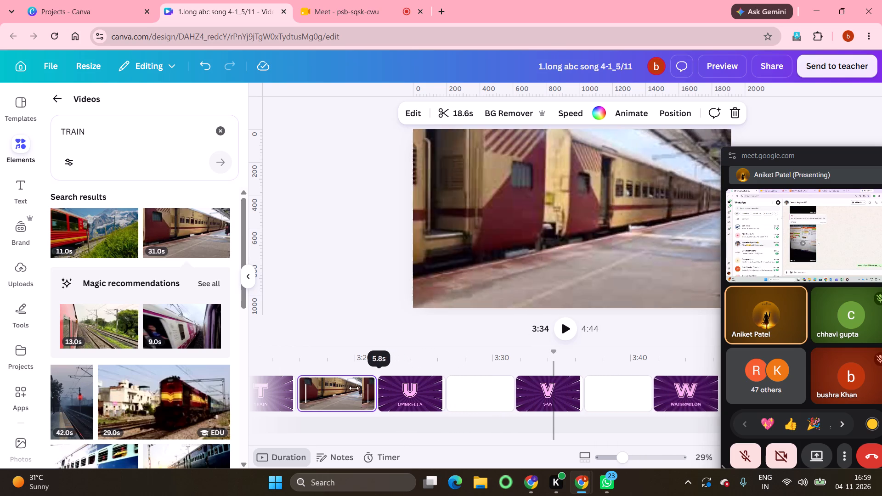
pyautogui.moveTo(354, 388); pyautogui.dragTo(408, 398)
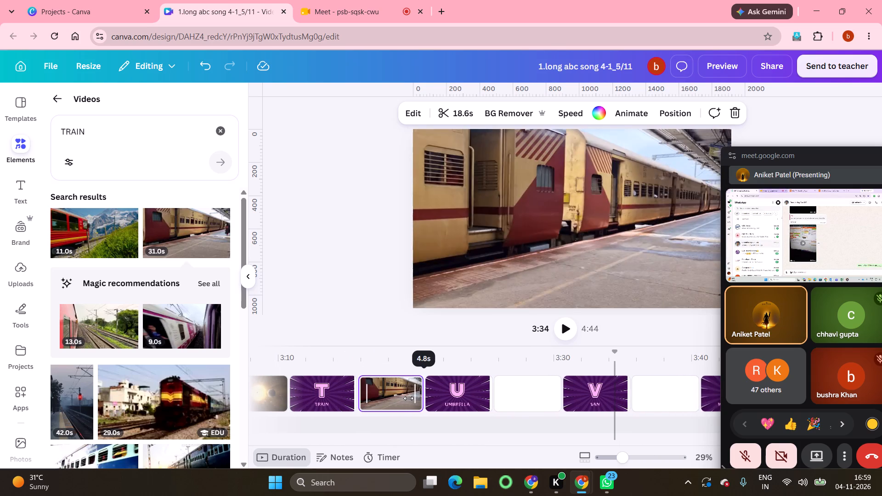
# Select the blank page after the U UMBRELLA page and search the stock videos for umbrella.
pyautogui.click(522, 393)
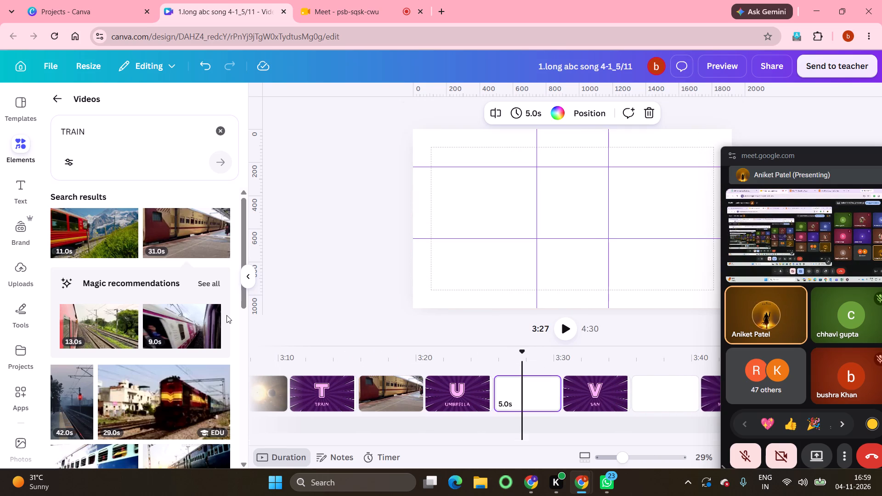
pyautogui.click(223, 129)
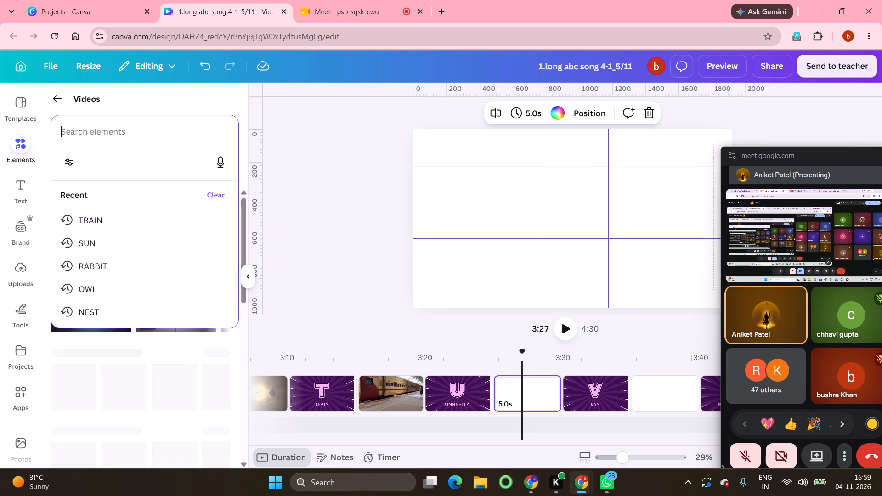
pyautogui.click(119, 130)
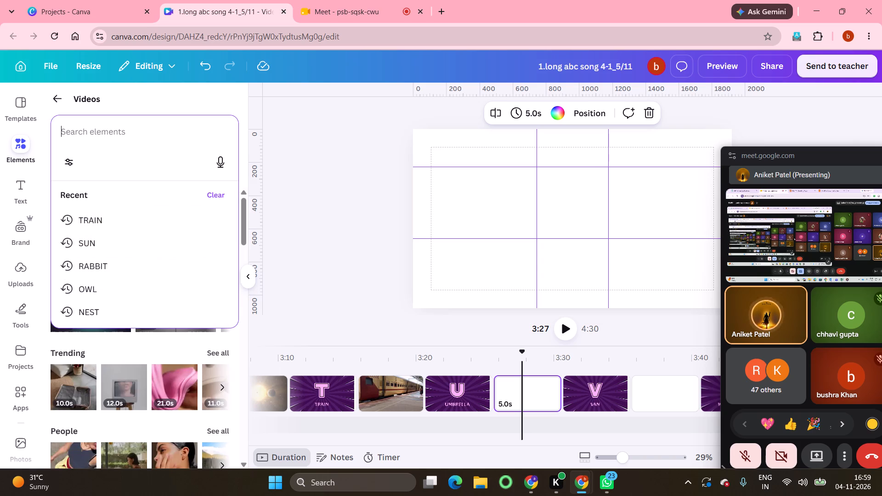
pyautogui.press('u')
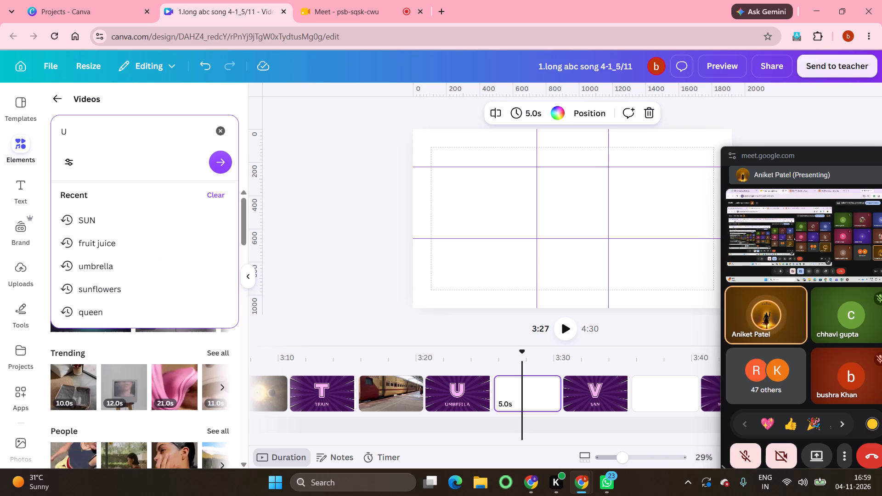
pyautogui.click(102, 266)
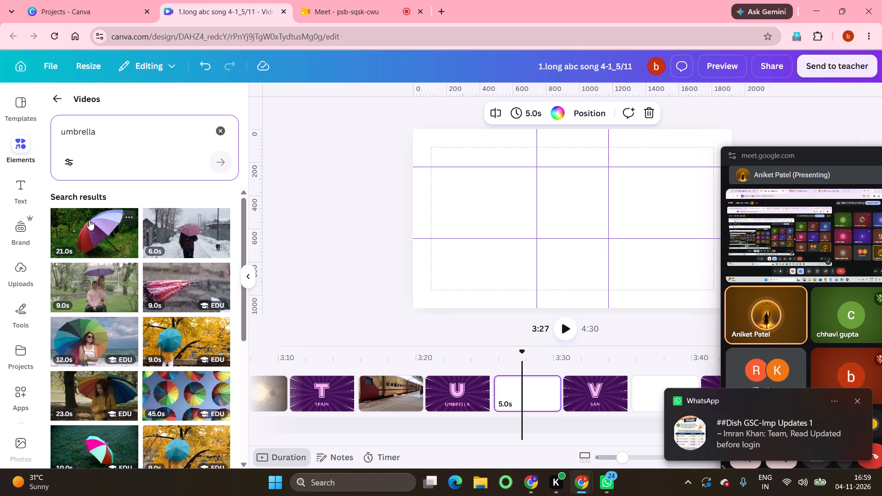
# Set the 12-second stock clip of a woman holding a rainbow umbrella by the sea as background of the page after U UMBRELLA.
pyautogui.click(87, 331)
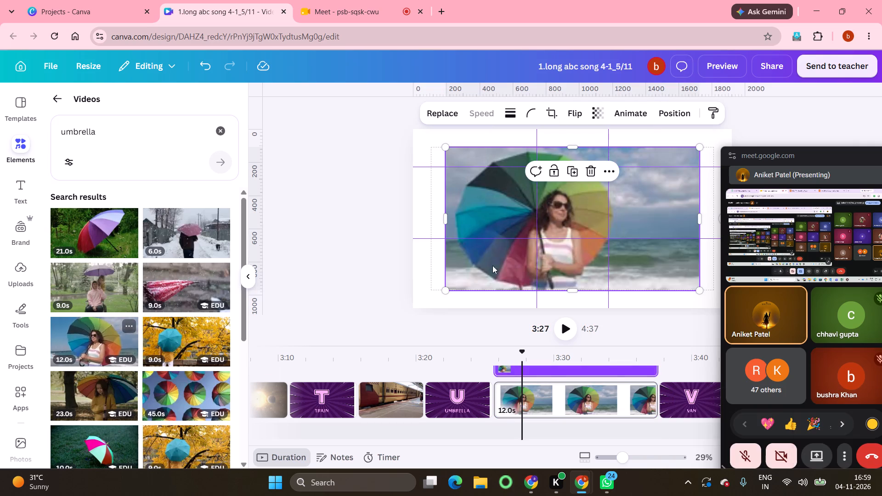
pyautogui.rightClick(641, 201)
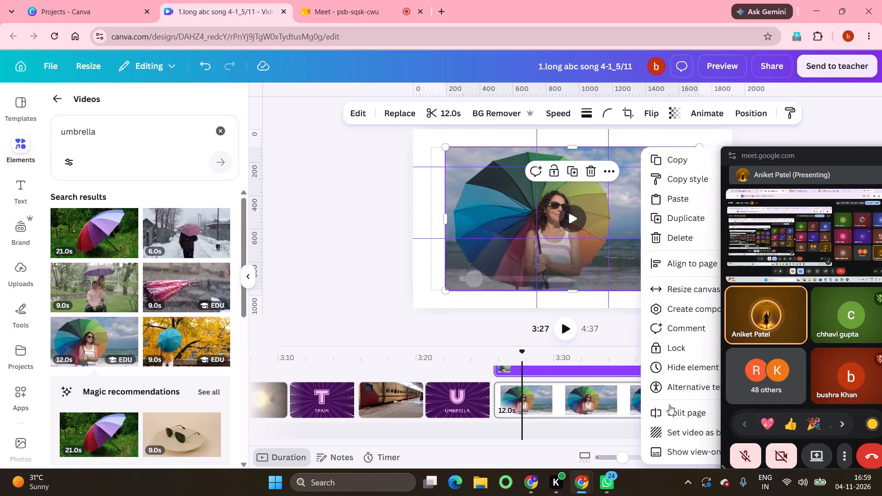
pyautogui.click(678, 430)
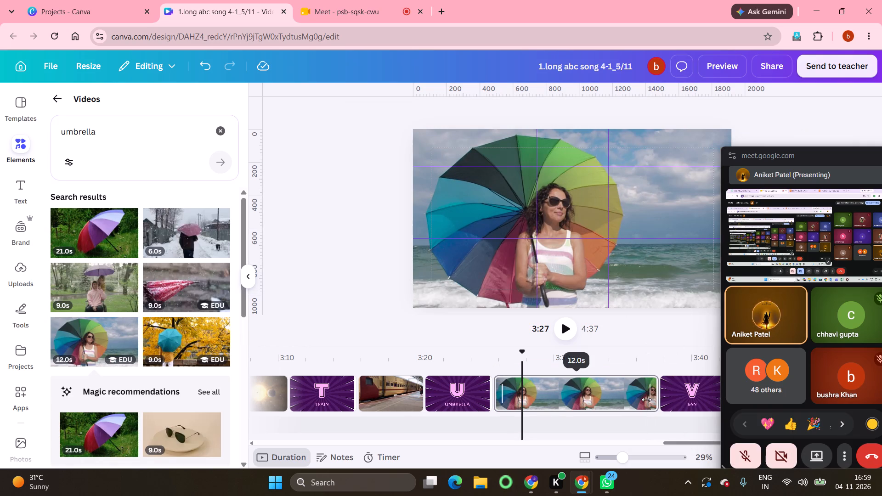
# Trim the umbrella video page after U UMBRELLA to about 4.3 seconds.
pyautogui.moveTo(647, 399); pyautogui.dragTo(548, 392)
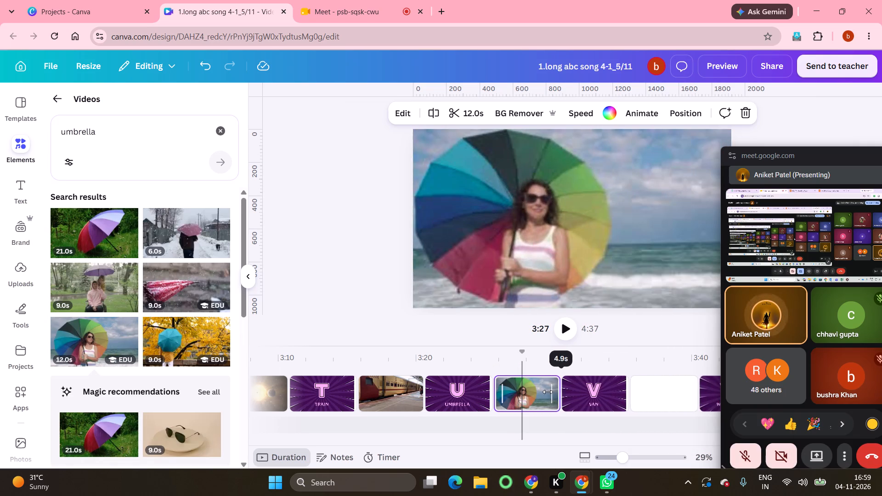
pyautogui.moveTo(548, 392); pyautogui.dragTo(539, 391)
# Select the blank page after the V VAN page and search the stock videos for VAN.
pyautogui.click(647, 397)
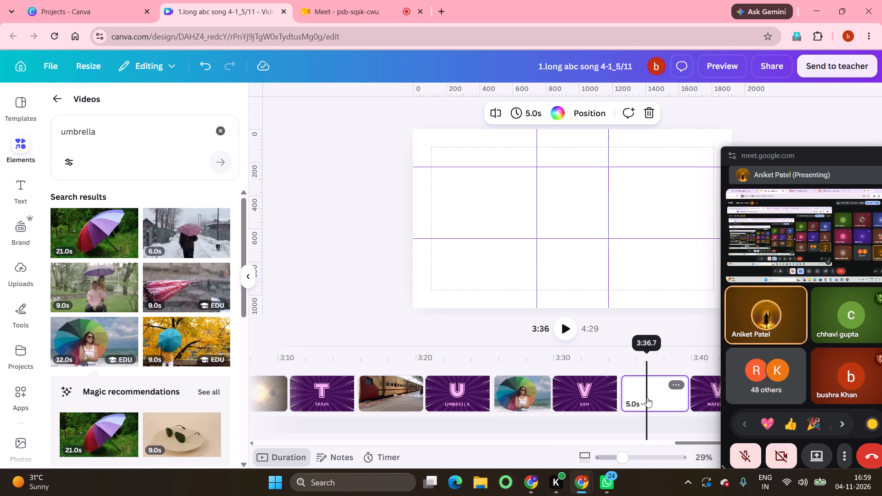
pyautogui.click(218, 128)
pyautogui.write('VAN')
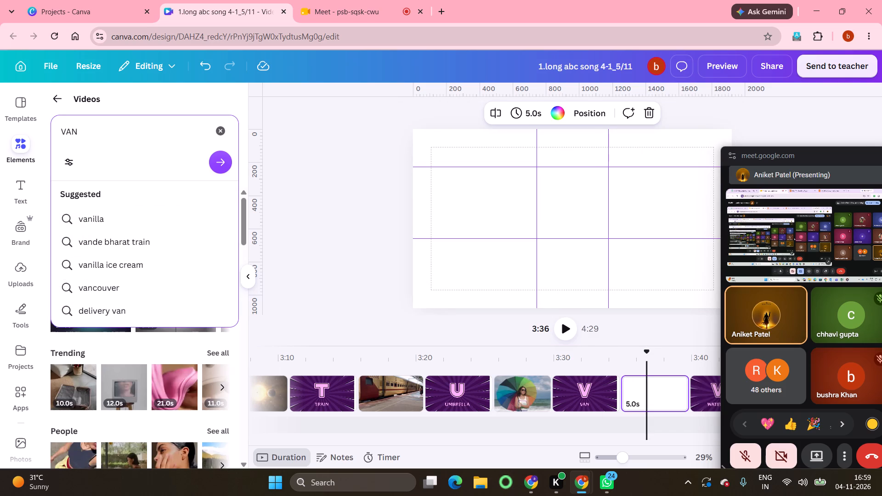
pyautogui.click(228, 165)
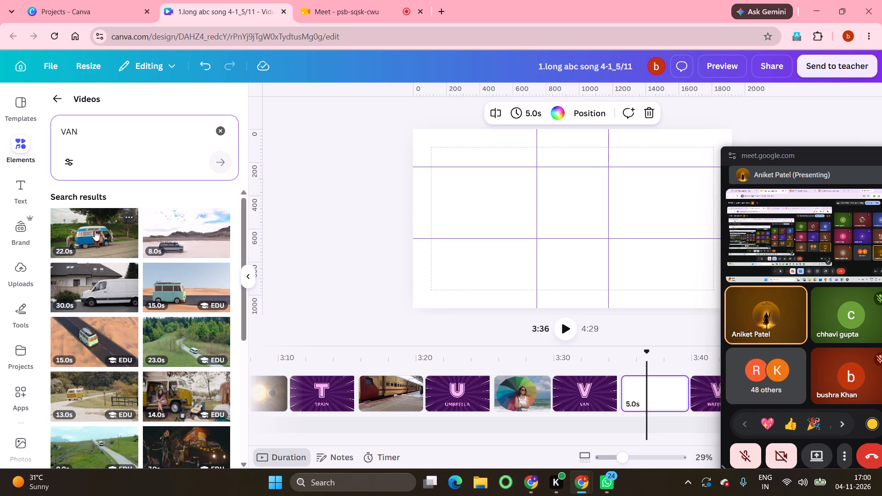
# Add the 15-second stock clip of a turquoise van on a desert road to the blank page and flip it horizontally.
pyautogui.click(169, 287)
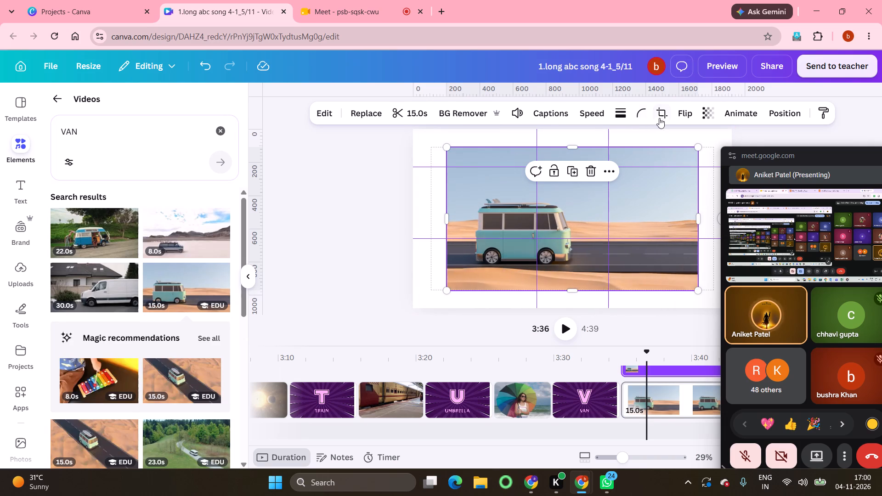
pyautogui.click(664, 113)
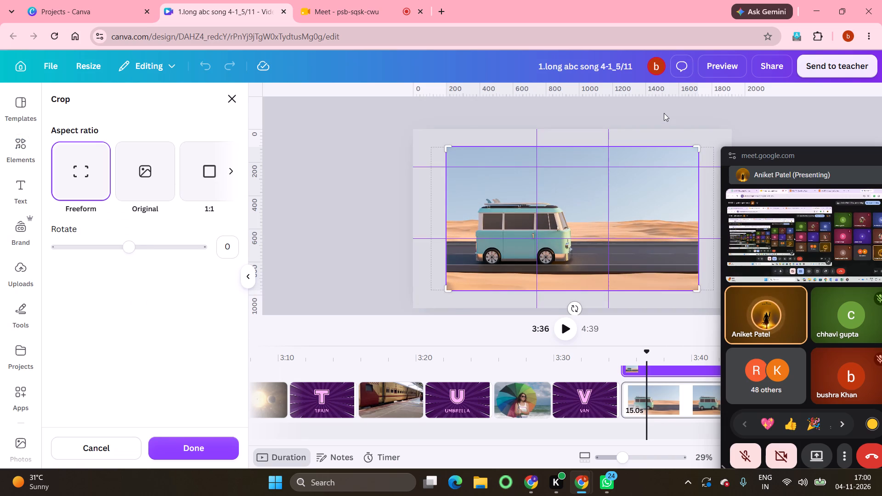
pyautogui.click(664, 113)
pyautogui.click(682, 113)
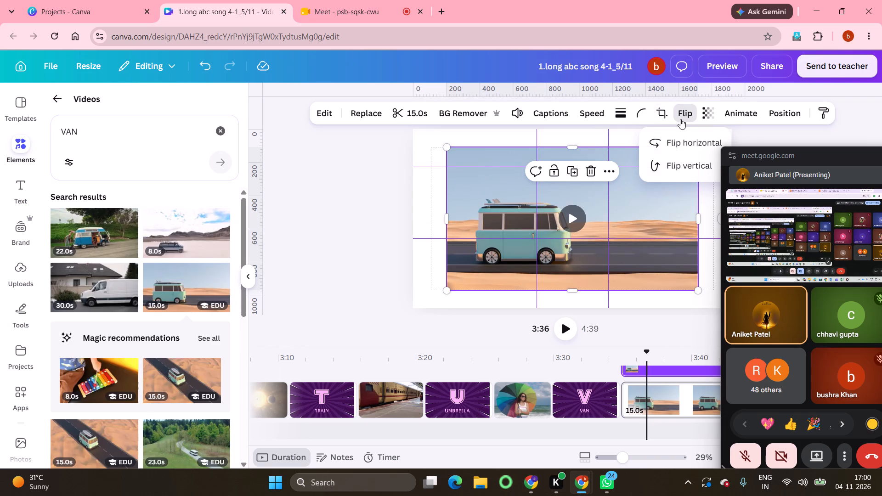
pyautogui.click(677, 144)
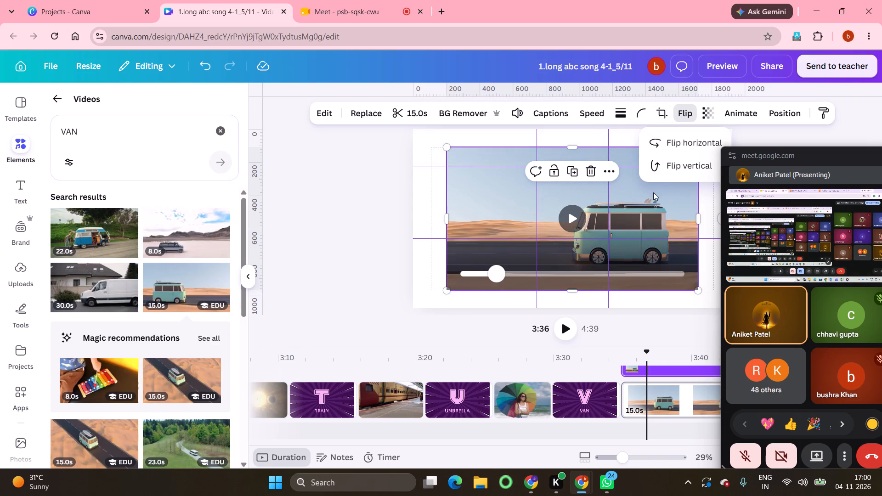
# Set the flipped van clip as background of the page after V VAN.
pyautogui.rightClick(495, 230)
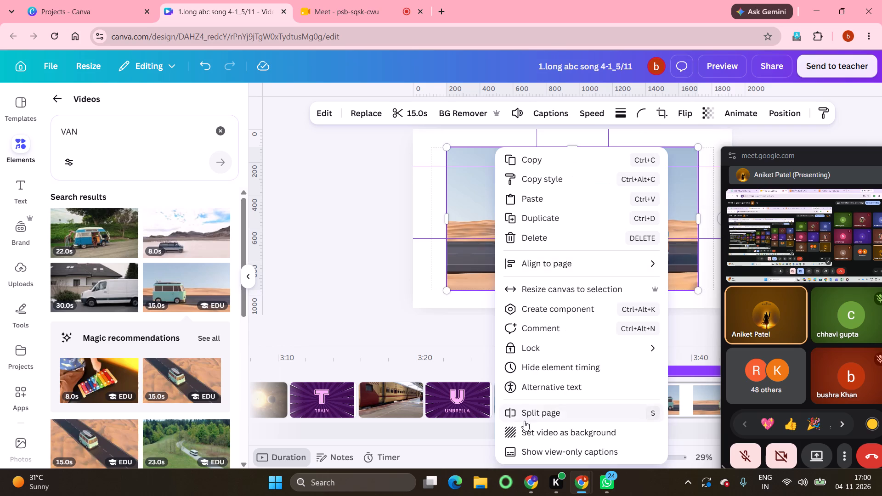
pyautogui.click(543, 436)
# Trim the van video page after V VAN to 4.8 seconds.
pyautogui.hscroll(-2, 614, 396)
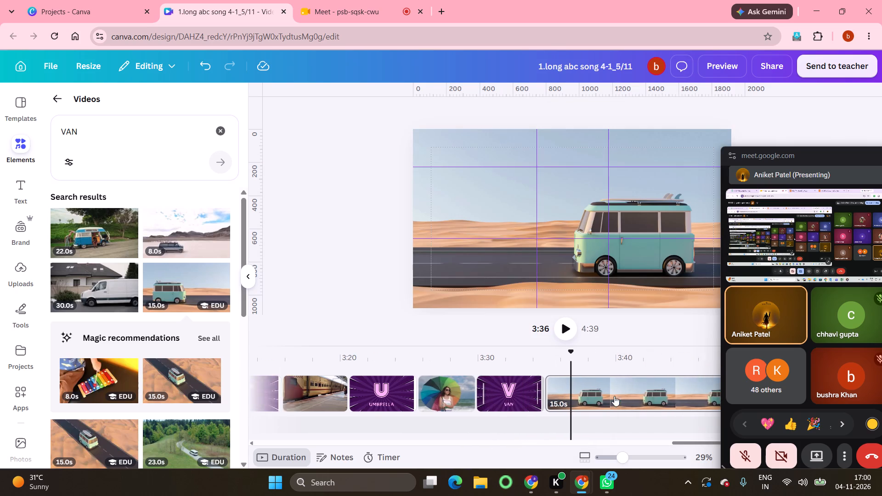
pyautogui.hscroll(-3, 614, 396)
pyautogui.moveTo(590, 394); pyautogui.dragTo(513, 392)
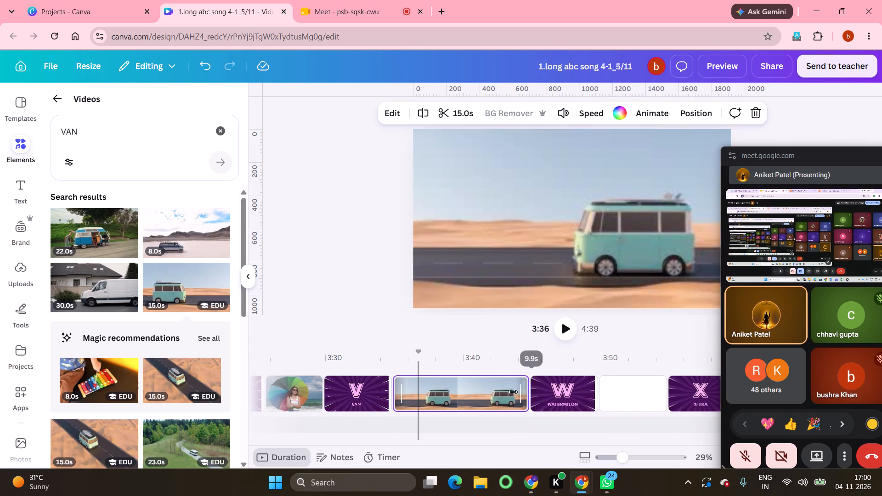
pyautogui.moveTo(513, 392); pyautogui.dragTo(451, 385)
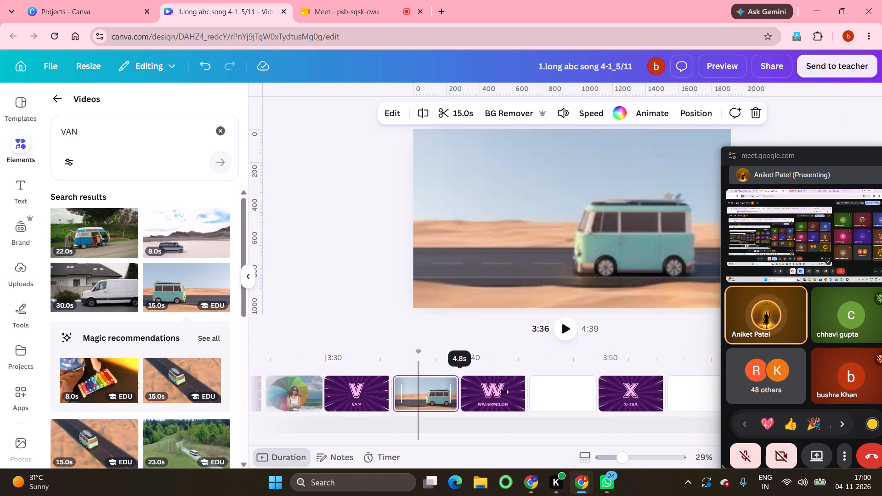
# Select the blank page after the W WATERMELON page and search the stock videos for watermelon.
pyautogui.click(571, 396)
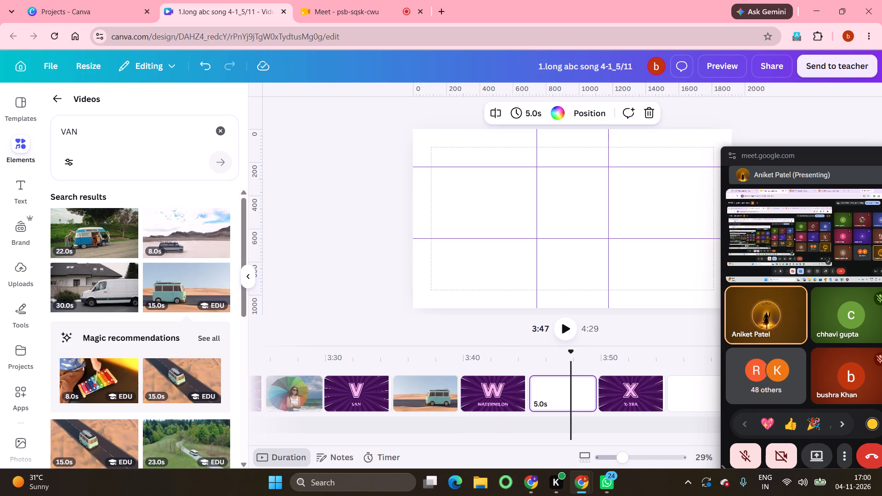
pyautogui.click(133, 135)
pyautogui.press('BackSpace')
pyautogui.press('BackSpace')
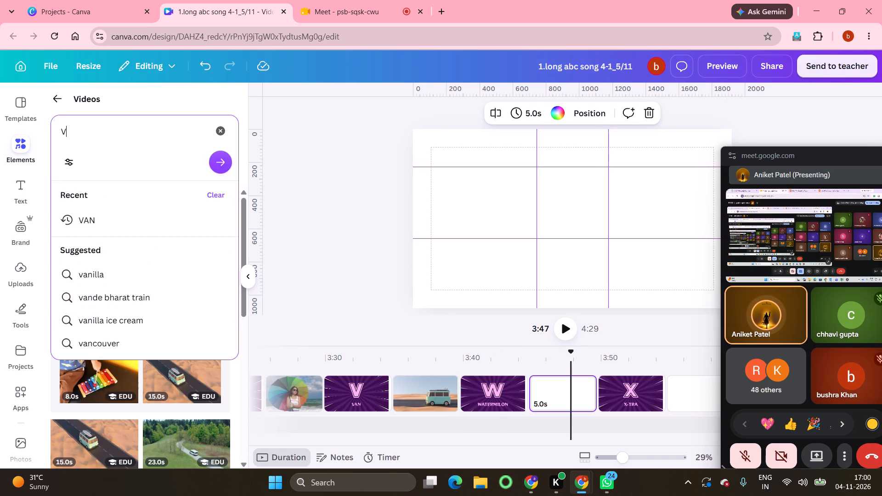
pyautogui.press('BackSpace')
pyautogui.press('BackSpace')
pyautogui.press('w')
pyautogui.write('ter')
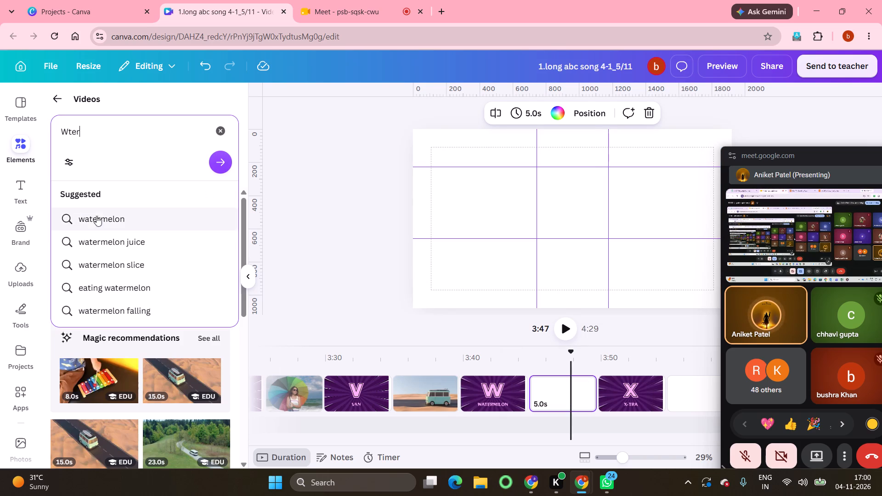
pyautogui.click(98, 217)
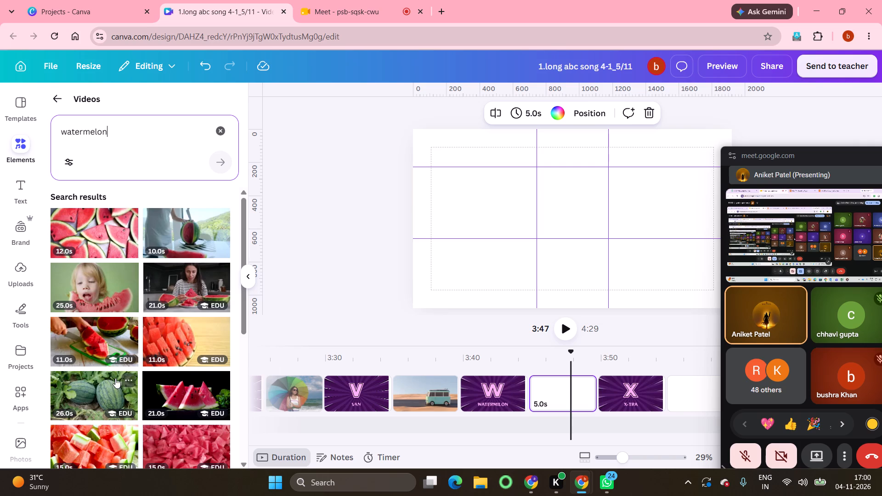
# Set the 11-second stock clip of hands slicing watermelon on a green cutting board as background of the page after W WATERMELON.
pyautogui.scroll(-1, 115, 378)
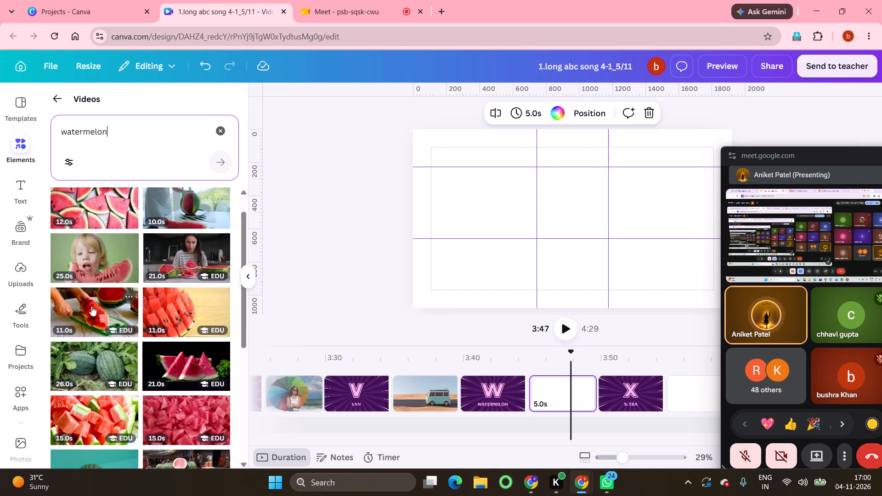
pyautogui.click(91, 306)
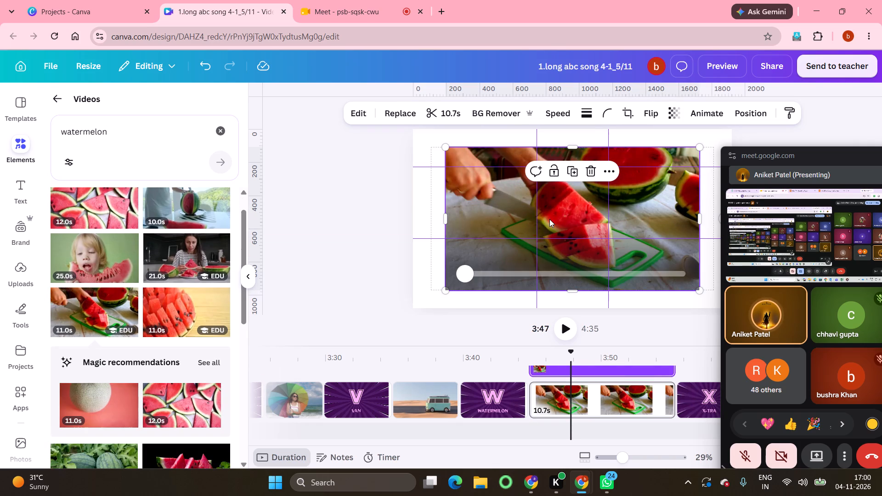
pyautogui.rightClick(565, 216)
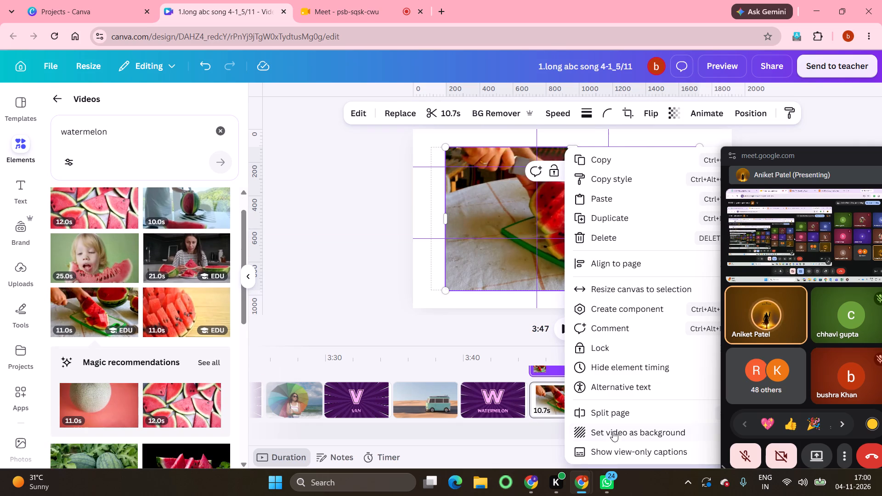
pyautogui.click(611, 433)
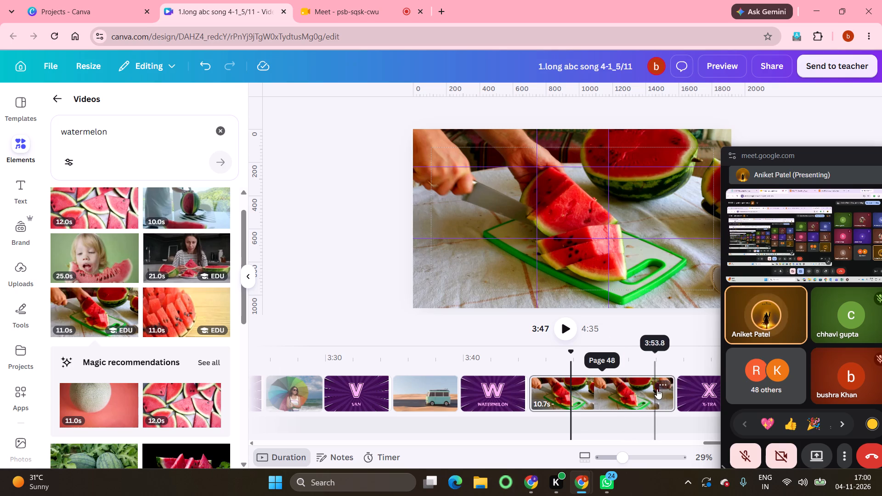
# Trim the watermelon video page after W WATERMELON to 4.3 seconds.
pyautogui.moveTo(665, 397); pyautogui.dragTo(587, 396)
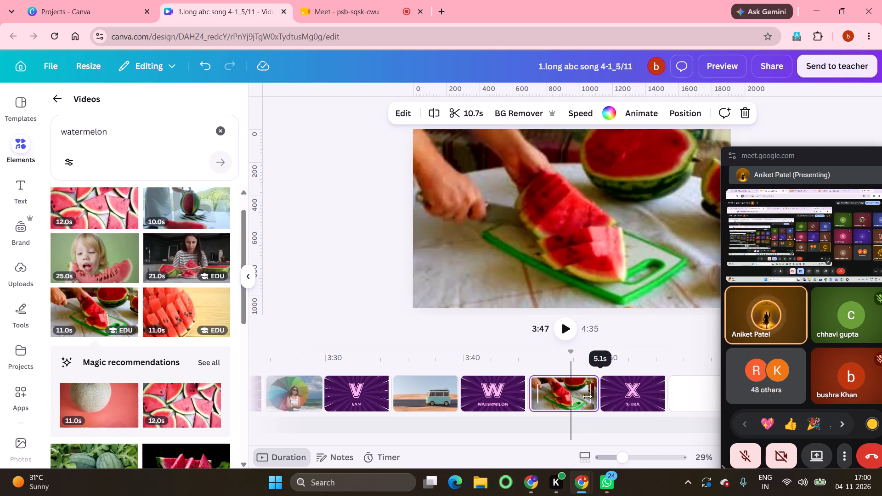
pyautogui.moveTo(587, 396); pyautogui.dragTo(577, 394)
# Select the blank page after the Z ZEBRA page and search the stock videos for zebra.
pyautogui.hscroll(-4, 632, 401)
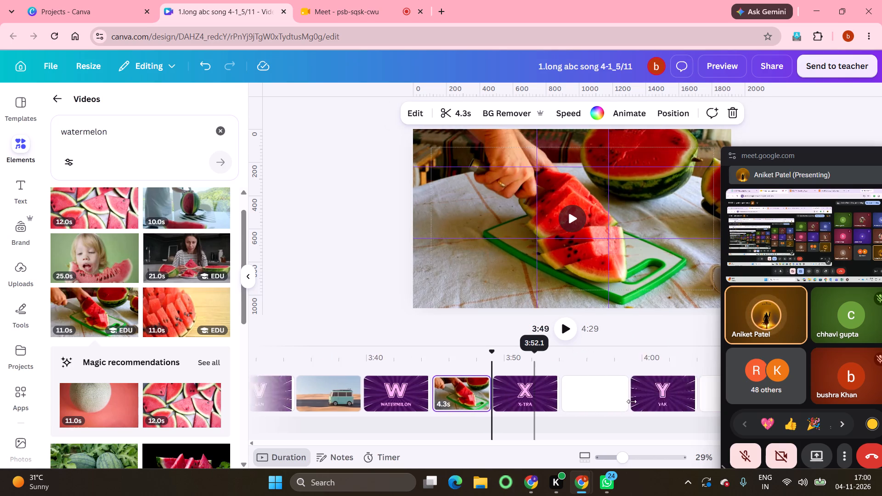
pyautogui.hscroll(-2, 632, 401)
pyautogui.click(684, 390)
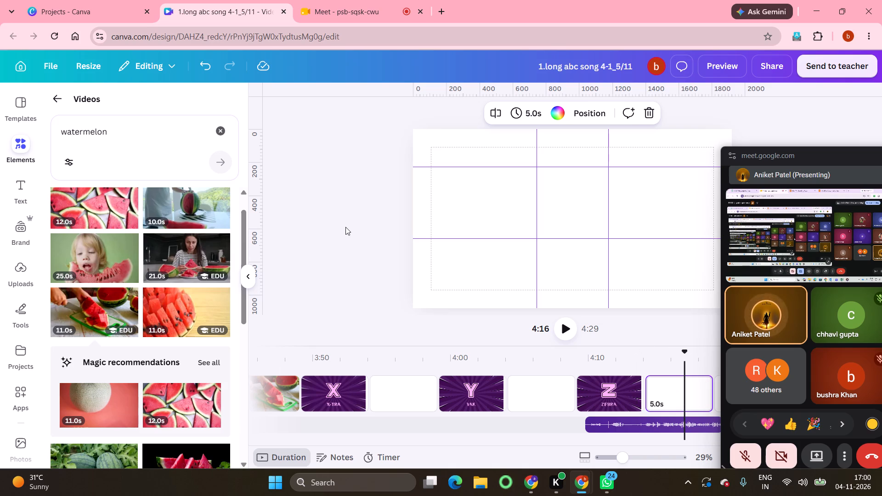
pyautogui.click(217, 129)
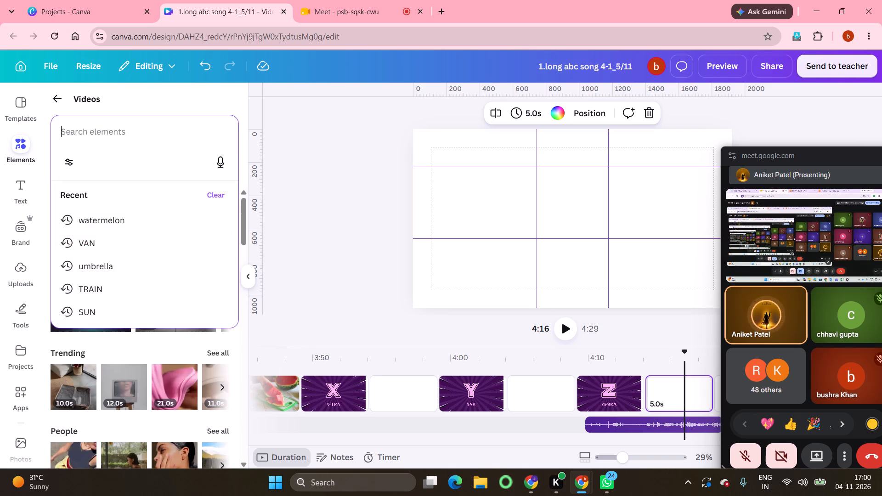
pyautogui.write('zebra')
pyautogui.click(226, 158)
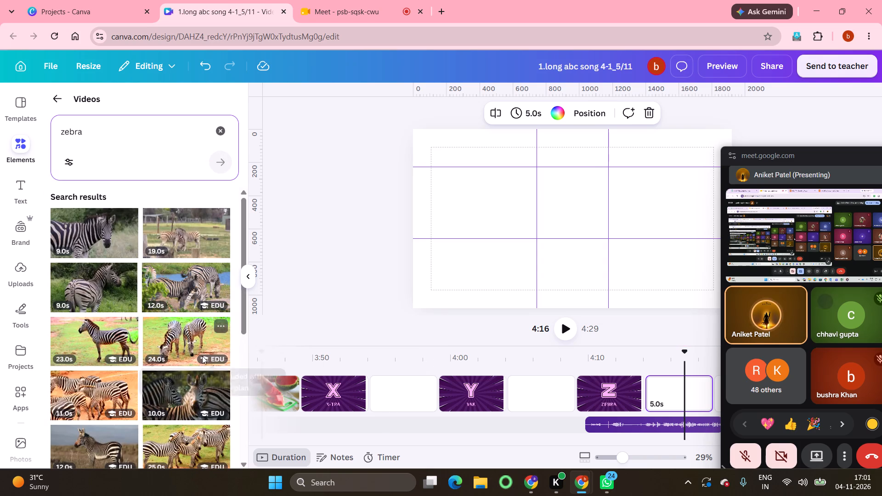
# Set the 14-second stock clip of two zebras standing in grassland as background of the page after Z ZEBRA.
pyautogui.scroll(-4, 101, 385)
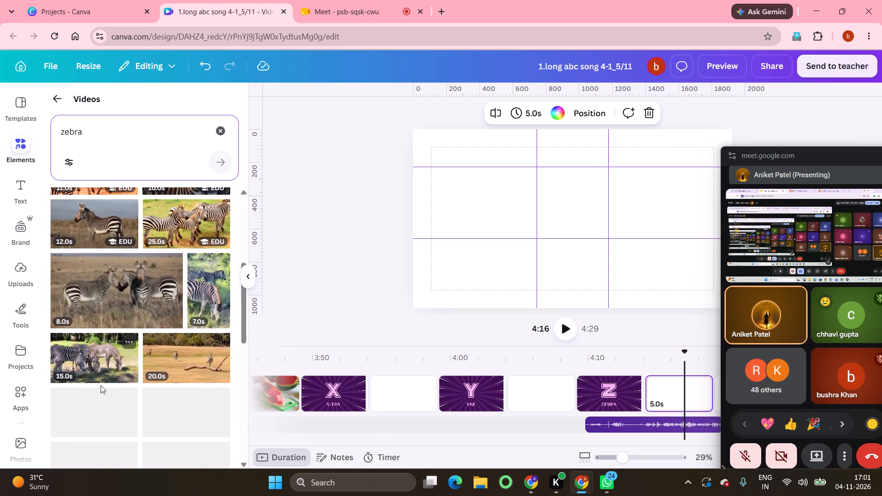
pyautogui.scroll(-1, 101, 385)
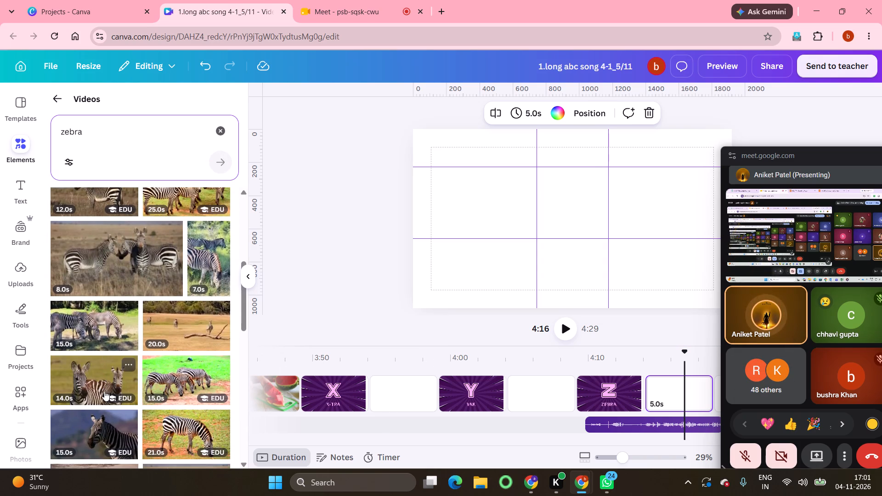
pyautogui.scroll(-1, 103, 391)
pyautogui.click(96, 369)
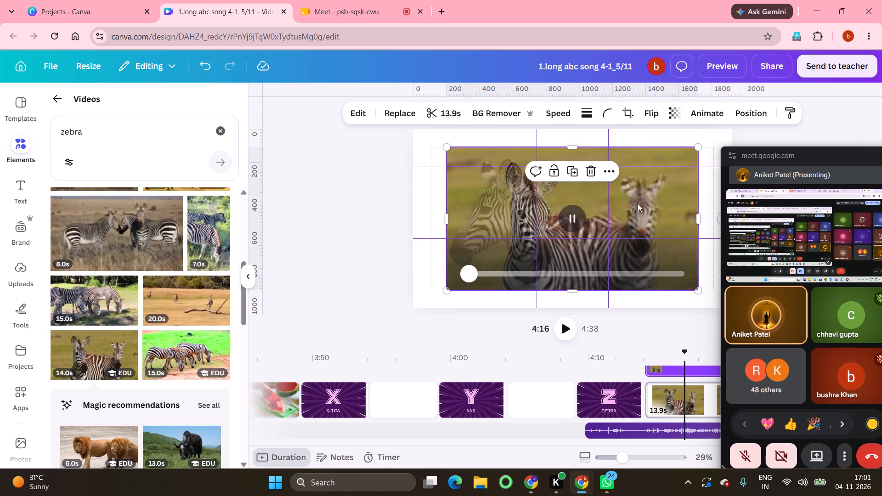
pyautogui.rightClick(638, 203)
pyautogui.click(690, 435)
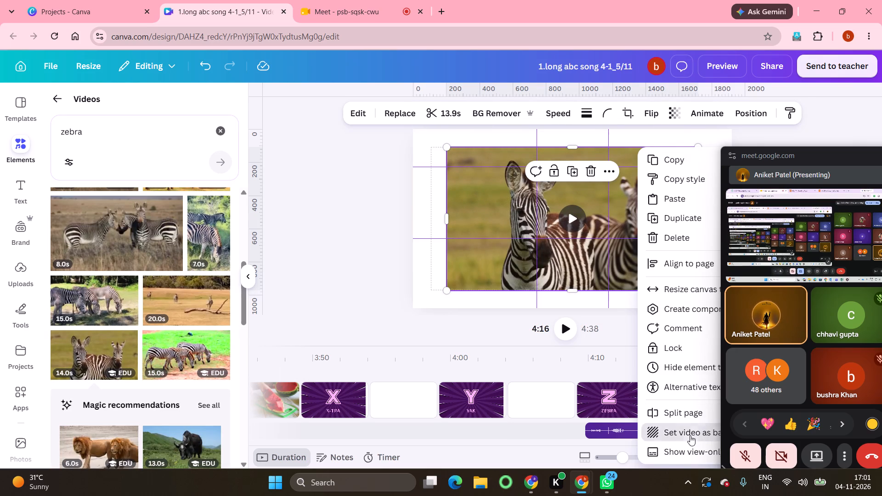
# Trim the zebra video page after Z ZEBRA to 4.5 seconds.
pyautogui.hscroll(-4, 688, 407)
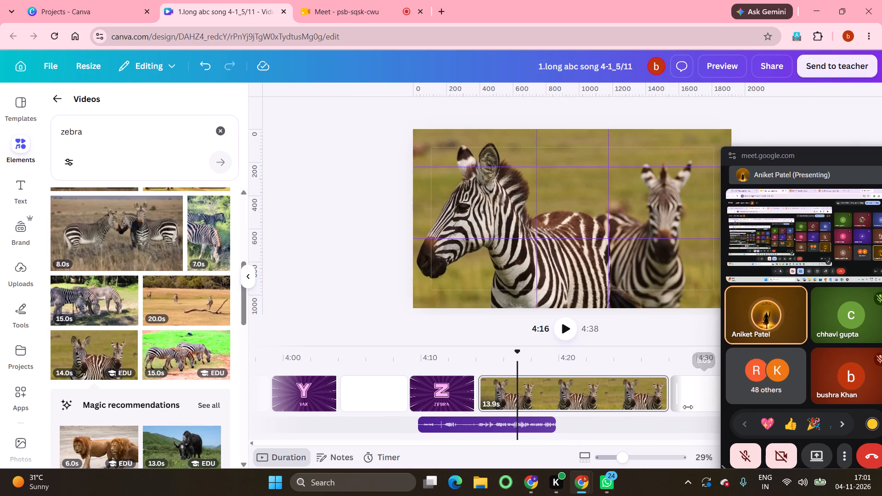
pyautogui.moveTo(660, 396); pyautogui.dragTo(550, 401)
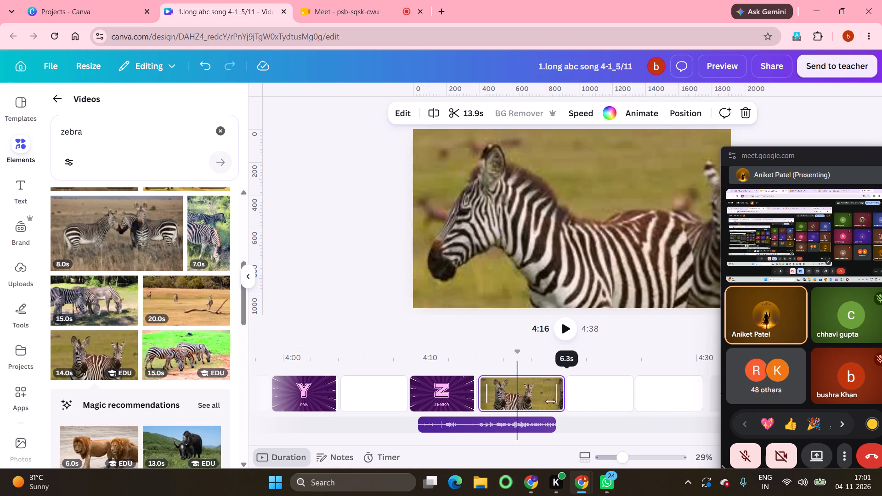
pyautogui.moveTo(550, 401); pyautogui.dragTo(531, 401)
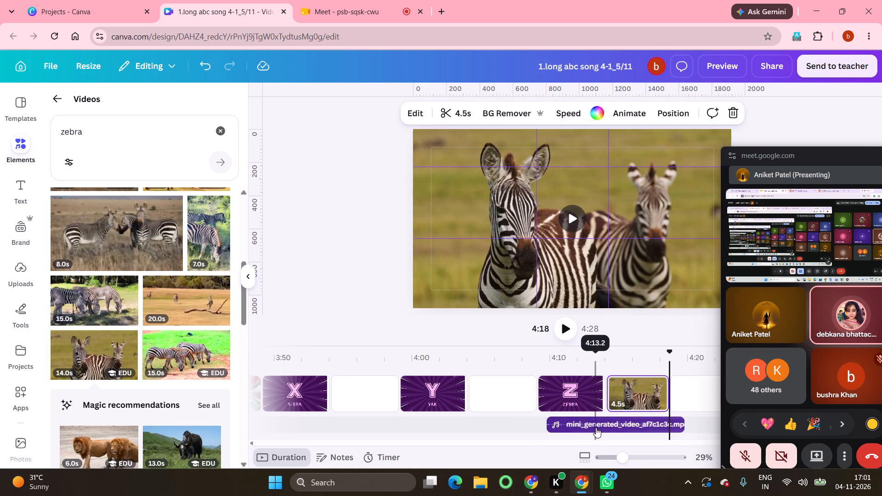
# Delete the audio track that runs beneath the Z ZEBRA page and the zebra video page.
pyautogui.rightClick(596, 428)
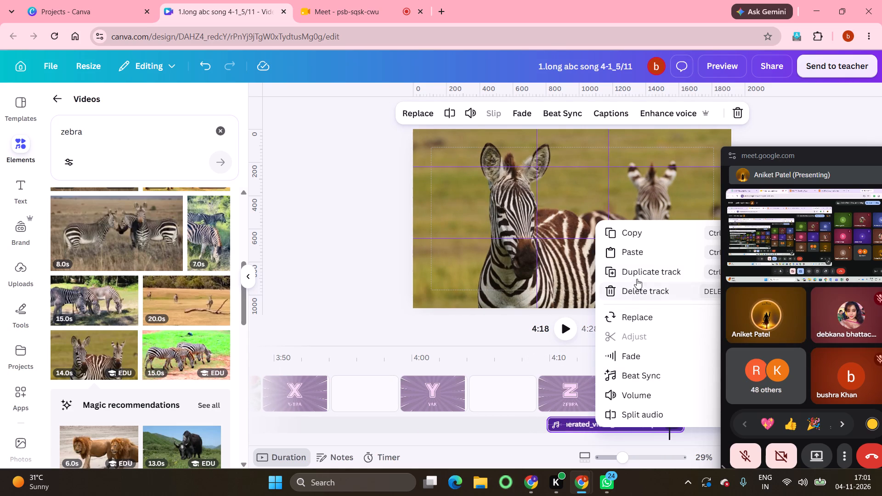
pyautogui.click(642, 290)
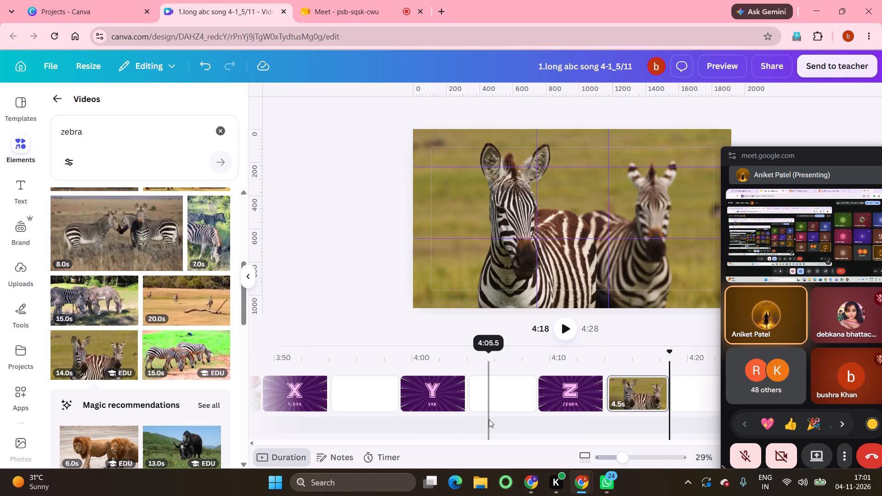